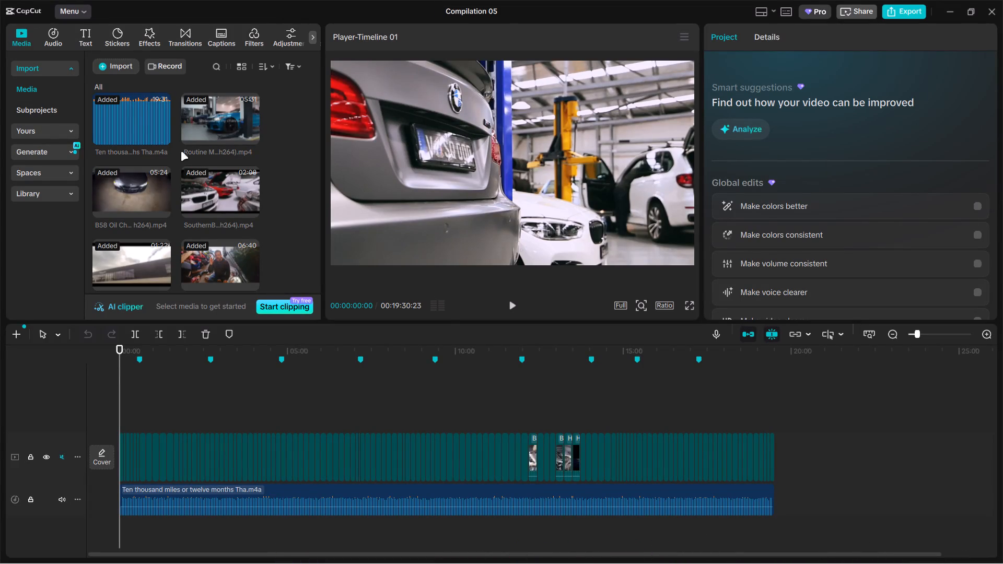
Import the SRT caption file CapCut_Credits_20261027 from the Downloads folder.
{"action": "left_click", "coordinate": [221, 36]}
{"action": "left_click", "coordinate": [30, 128]}
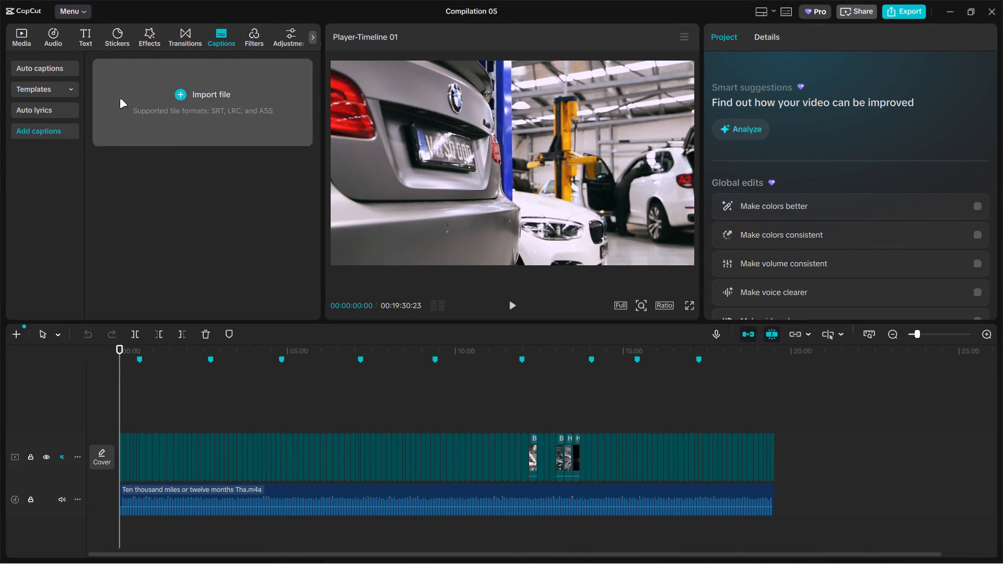
{"action": "left_click", "coordinate": [122, 97]}
{"action": "scroll", "coordinate": [100, 245], "scroll_direction": "down", "scroll_amount": 5}
{"action": "left_click", "coordinate": [54, 377]}
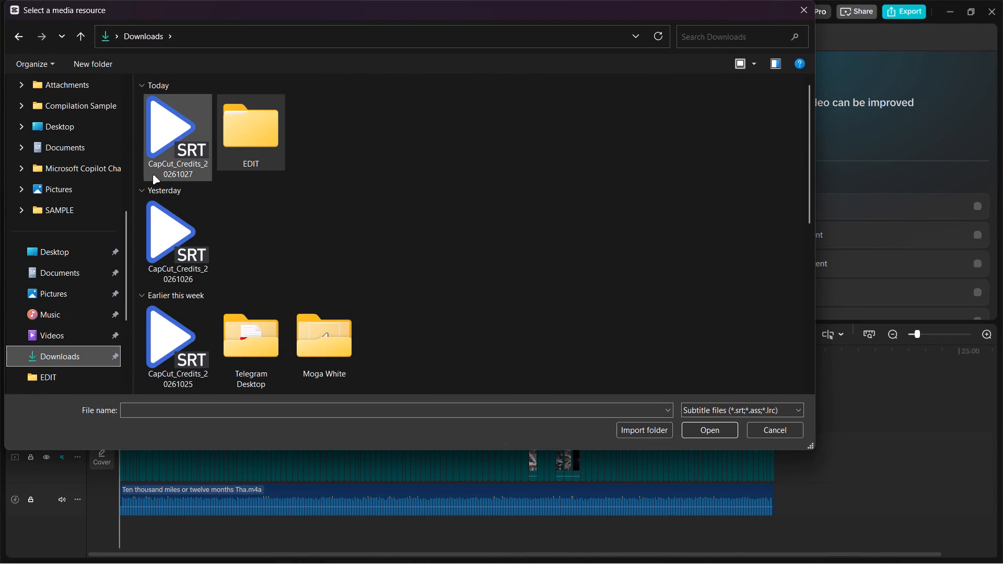
{"action": "double_click", "coordinate": [166, 137]}
Add the imported SRT credit captions to the timeline, starting at 00:00:00:00.
{"action": "left_click", "coordinate": [118, 114]}
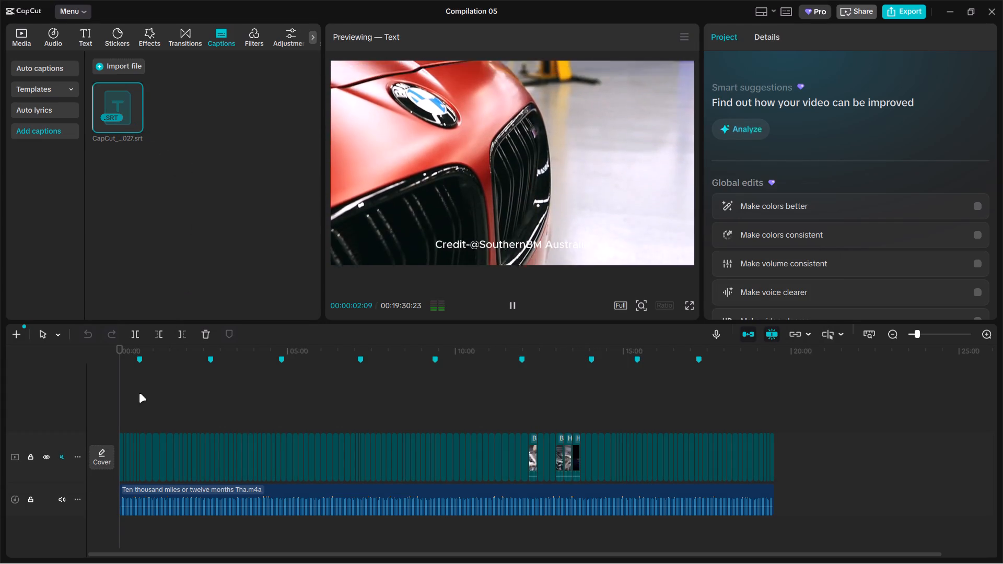
{"action": "left_click", "coordinate": [139, 393]}
{"action": "left_click_drag", "start_coordinate": [139, 393], "coordinate": [77, 397]}
{"action": "left_click", "coordinate": [134, 124]}
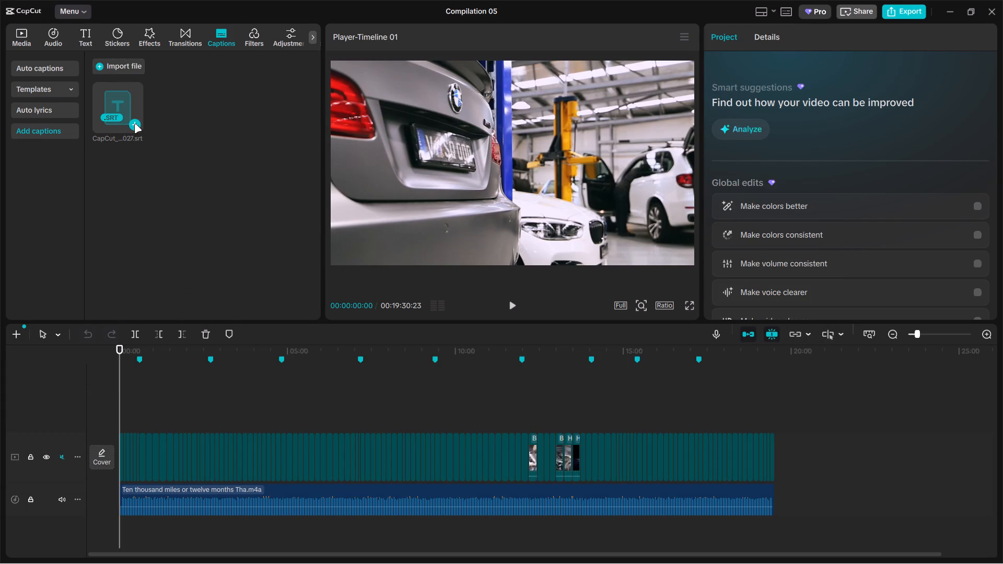
Examine how the credit captions line up with the video clips around the middle and at the end of the timeline.
{"action": "scroll", "coordinate": [293, 455], "scroll_direction": "up", "scroll_amount": 8, "text": "ctrl"}
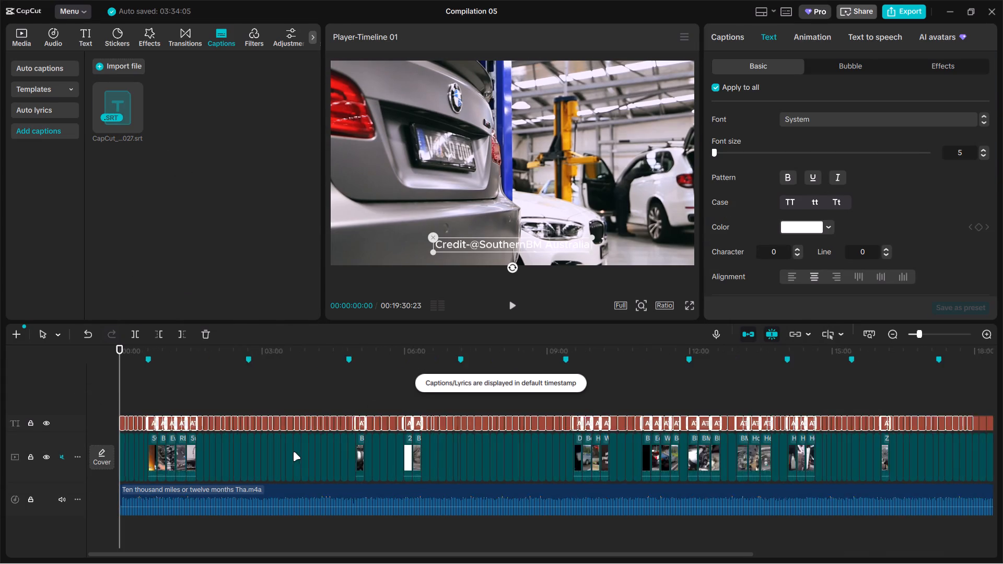
{"action": "scroll", "coordinate": [293, 452], "scroll_direction": "up", "scroll_amount": 13, "text": "ctrl"}
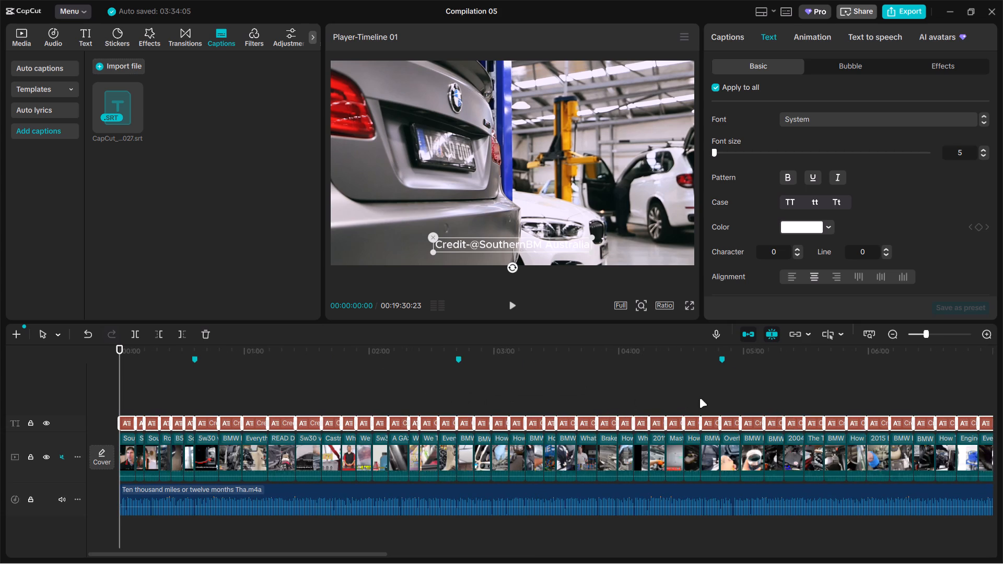
{"action": "left_click", "coordinate": [716, 395]}
{"action": "scroll", "coordinate": [749, 406], "scroll_direction": "up", "scroll_amount": 20, "text": "ctrl"}
{"action": "scroll", "coordinate": [749, 406], "scroll_direction": "up", "scroll_amount": 1, "text": "ctrl"}
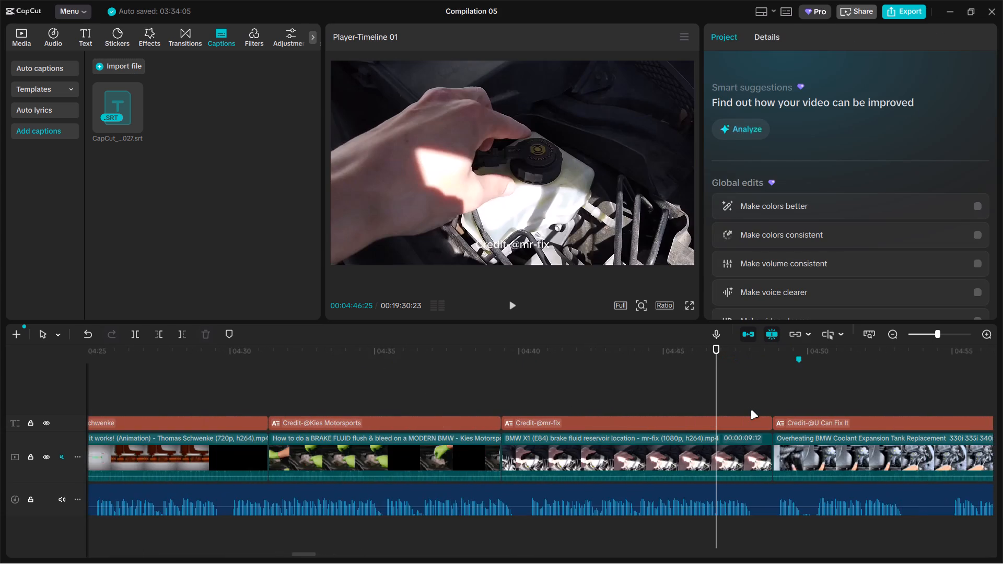
{"action": "scroll", "coordinate": [751, 410], "scroll_direction": "up", "scroll_amount": 3, "text": "ctrl"}
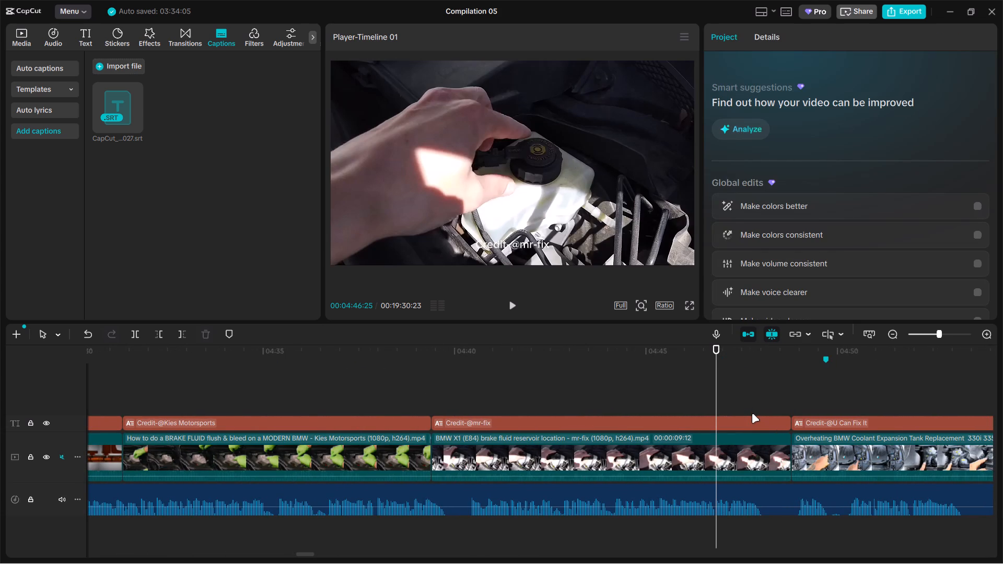
{"action": "scroll", "coordinate": [752, 414], "scroll_direction": "down", "scroll_amount": 20, "text": "ctrl"}
{"action": "scroll", "coordinate": [752, 414], "scroll_direction": "down", "scroll_amount": 11, "text": "ctrl"}
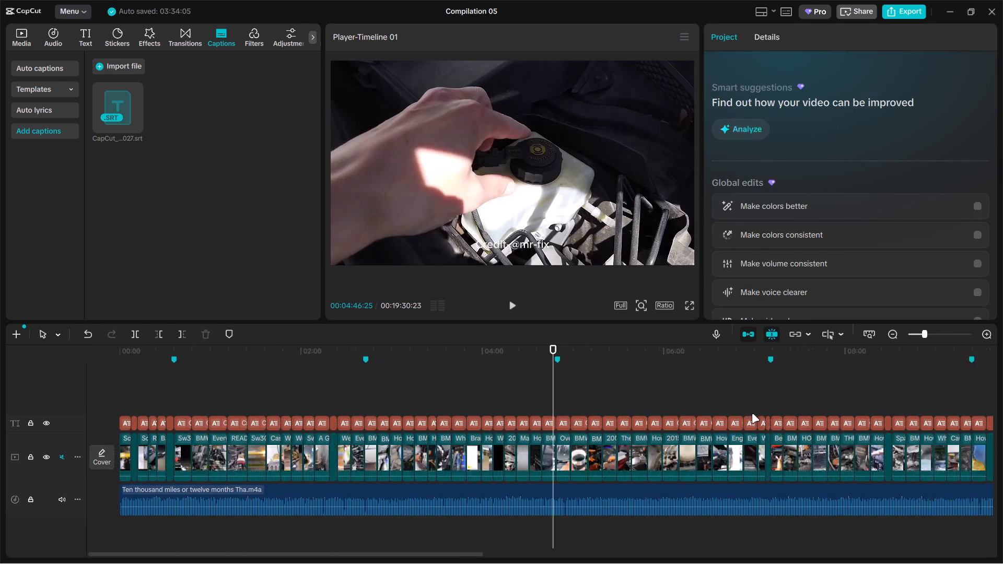
{"action": "scroll", "coordinate": [752, 414], "scroll_direction": "down", "scroll_amount": 15, "text": "ctrl"}
{"action": "left_click", "coordinate": [760, 401]}
{"action": "scroll", "coordinate": [760, 401], "scroll_direction": "up", "scroll_amount": 8, "text": "ctrl"}
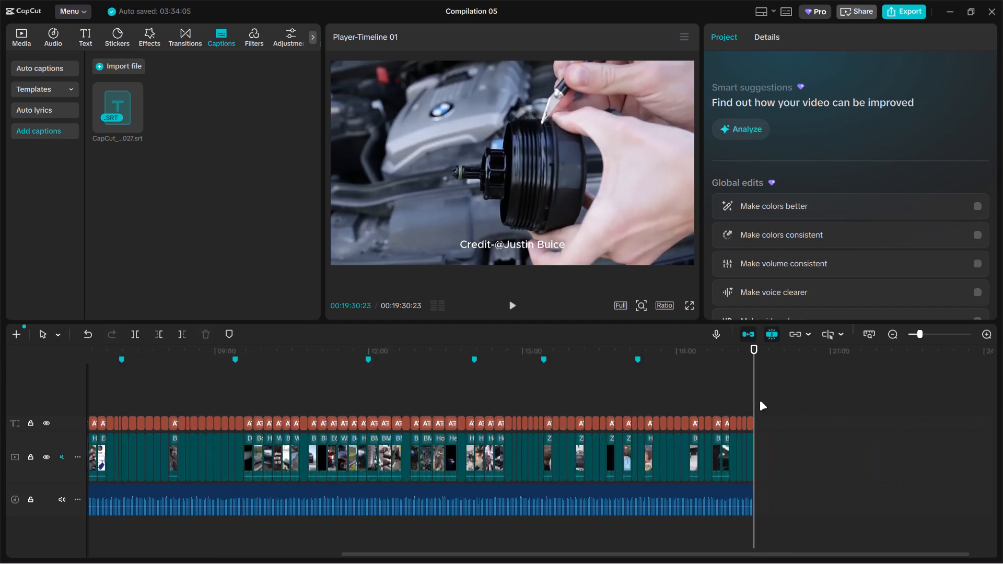
{"action": "scroll", "coordinate": [760, 401], "scroll_direction": "up", "scroll_amount": 20, "text": "ctrl"}
{"action": "scroll", "coordinate": [760, 401], "scroll_direction": "up", "scroll_amount": 15, "text": "ctrl"}
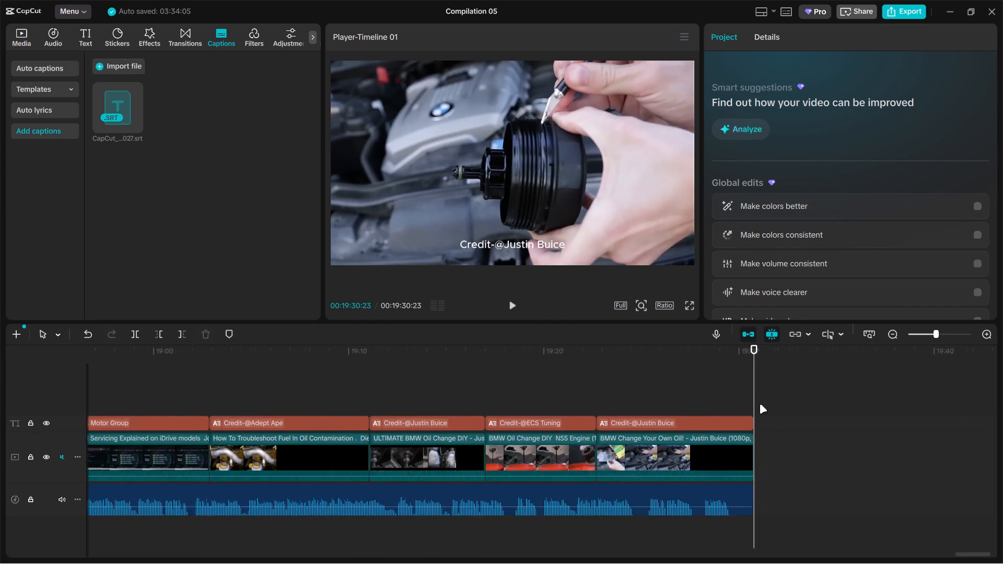
{"action": "scroll", "coordinate": [760, 404], "scroll_direction": "up", "scroll_amount": 2, "text": "ctrl"}
{"action": "scroll", "coordinate": [760, 404], "scroll_direction": "down", "scroll_amount": 19, "text": "ctrl"}
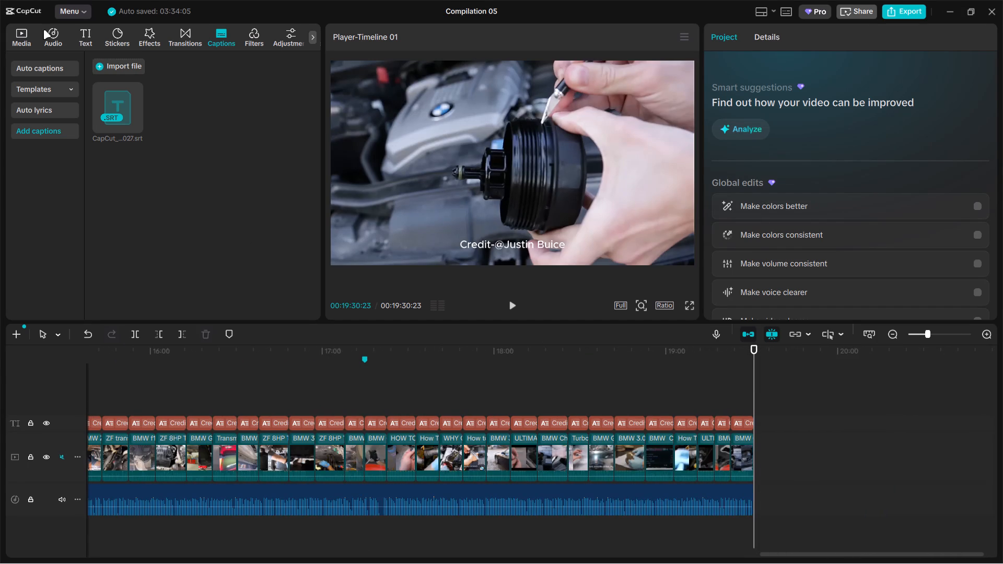
Insert the saved preset My presets17 on the main video track after the last clip.
{"action": "left_click", "coordinate": [25, 36]}
{"action": "left_click", "coordinate": [29, 121]}
{"action": "left_click", "coordinate": [34, 130]}
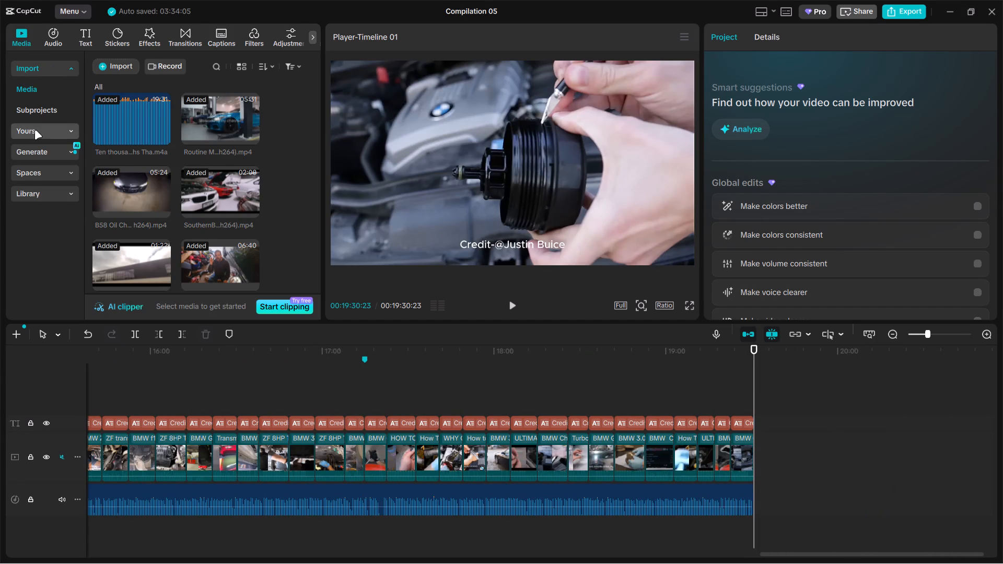
{"action": "left_click", "coordinate": [42, 131]}
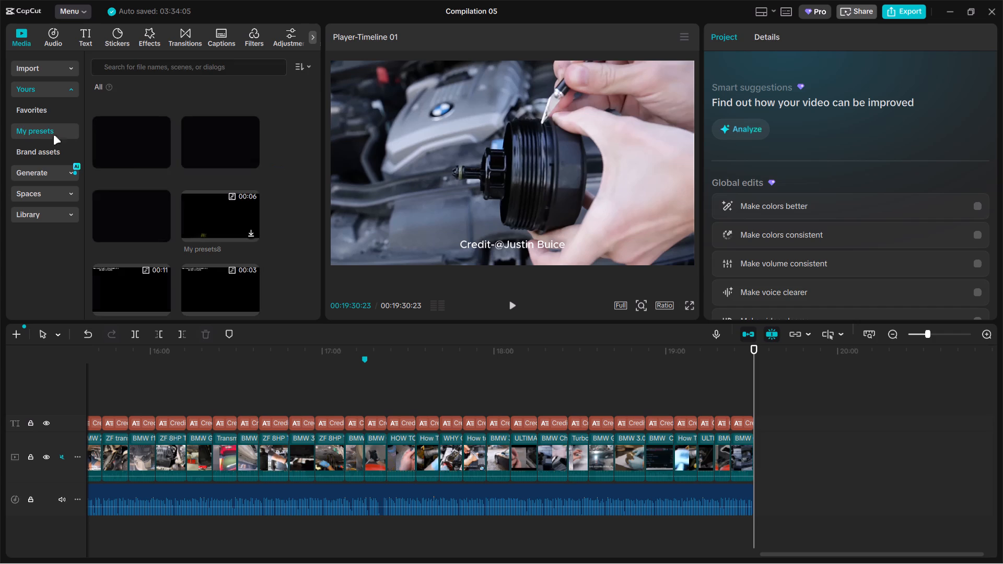
{"action": "scroll", "coordinate": [189, 199], "scroll_direction": "down", "scroll_amount": 18}
{"action": "left_click_drag", "start_coordinate": [136, 265], "coordinate": [632, 390]}
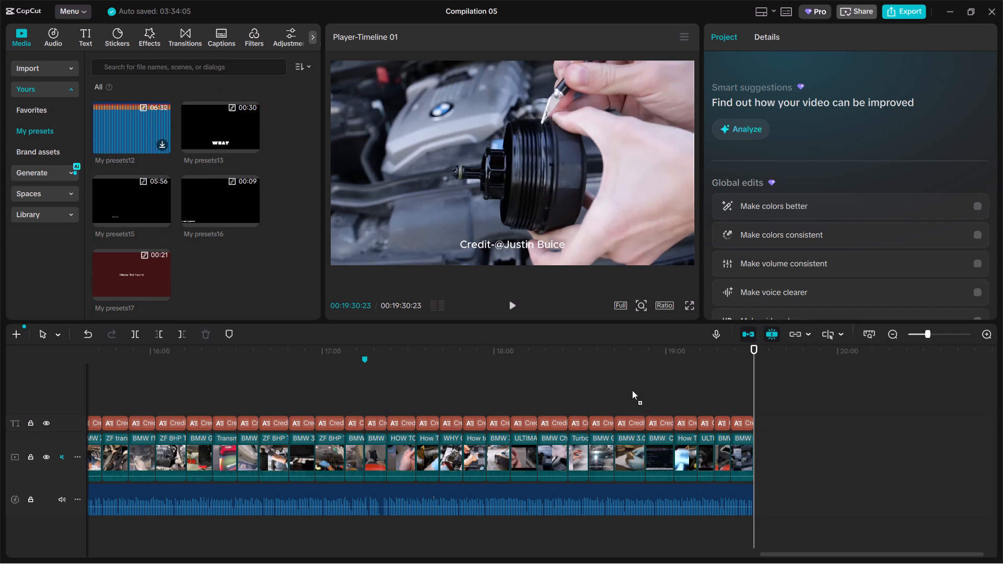
{"action": "left_click_drag", "start_coordinate": [632, 390], "coordinate": [797, 459]}
Open the My presets17 compound clip, copy its two captions and two video clips, and return to the main timeline.
{"action": "double_click", "coordinate": [775, 450]}
{"action": "left_click_drag", "start_coordinate": [581, 450], "coordinate": [199, 401]}
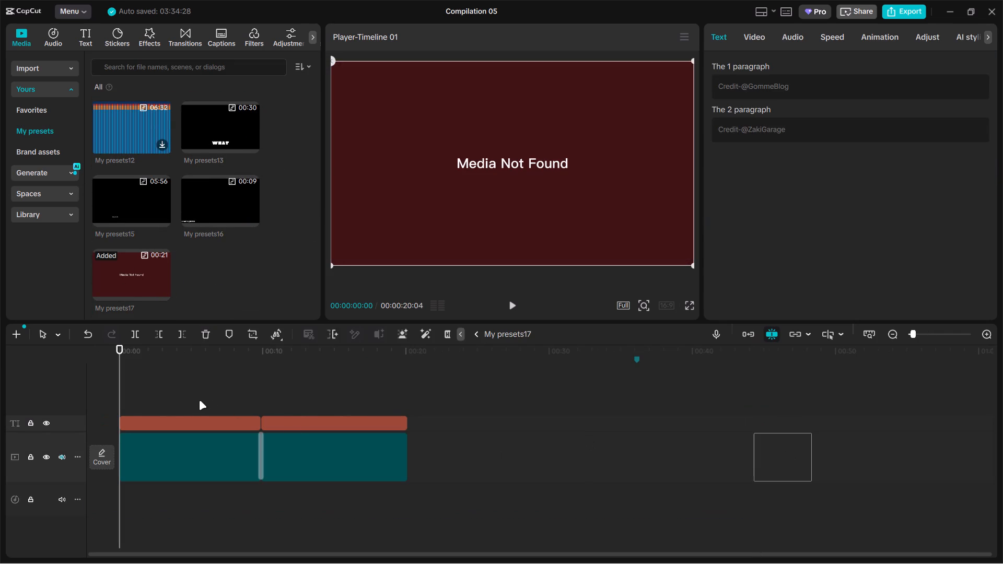
{"action": "left_click_drag", "start_coordinate": [199, 401], "coordinate": [188, 401]}
{"action": "key", "text": "ctrl+c"}
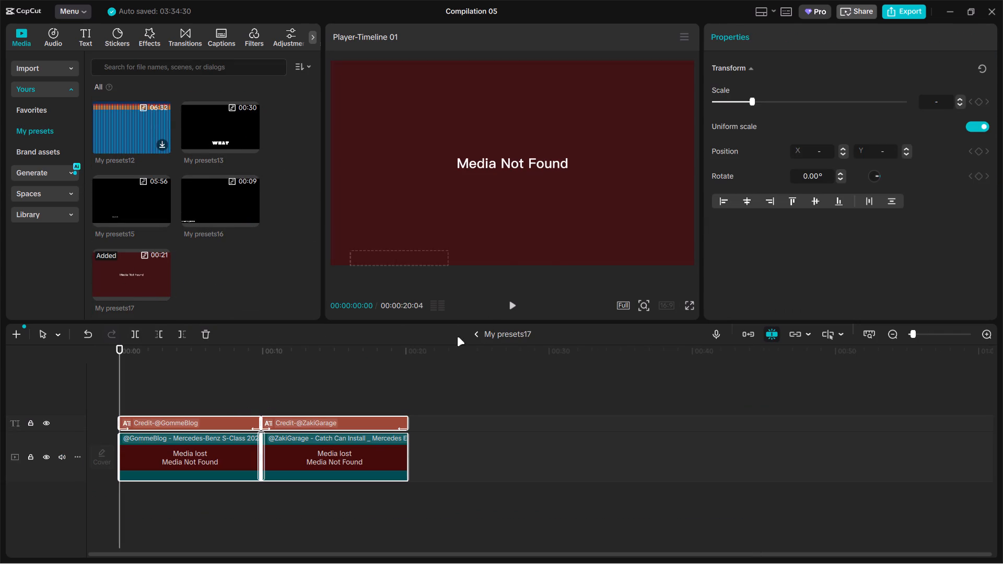
{"action": "left_click", "coordinate": [474, 334]}
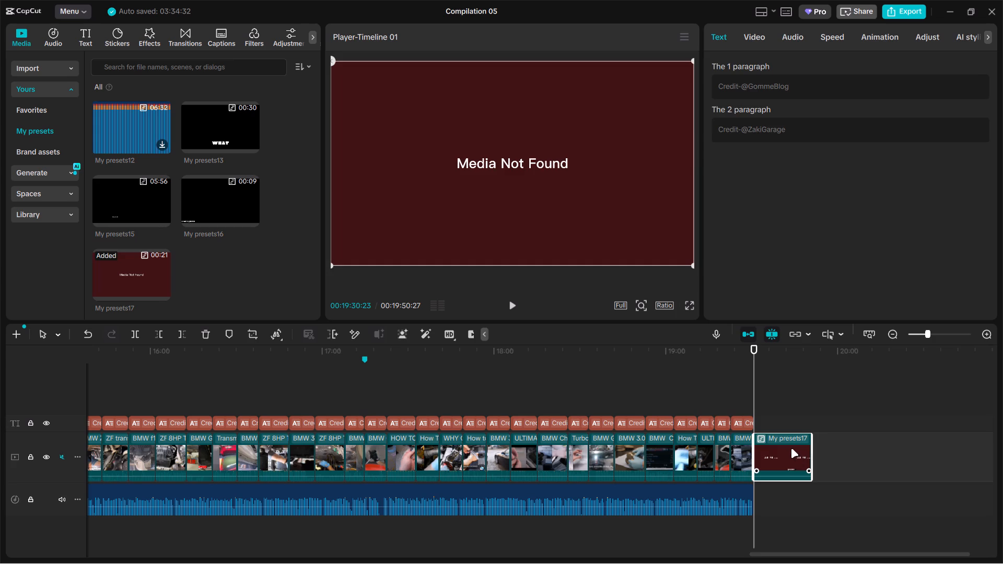
Replace the My presets17 clip with the copied captions and clips, placing the clips on the main video track after the last clip.
{"action": "key", "text": "BackSpace"}
{"action": "key", "text": "ctrl+v"}
{"action": "scroll", "coordinate": [822, 456], "scroll_direction": "up", "scroll_amount": 10, "text": "ctrl"}
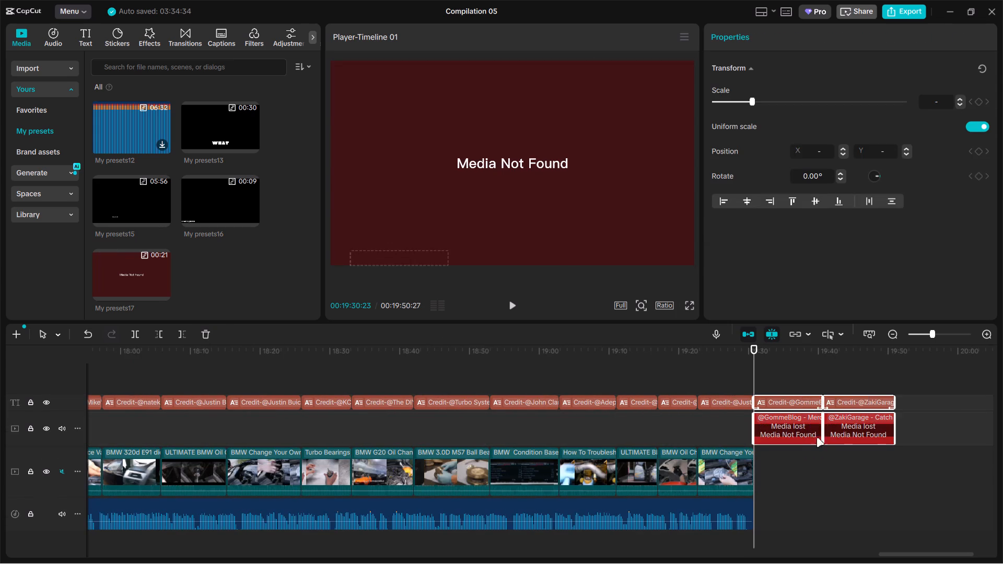
{"action": "left_click_drag", "start_coordinate": [796, 420], "coordinate": [798, 469]}
Apply the 0.5 s Mix transition between the two pasted clips to all clips on the track.
{"action": "scroll", "coordinate": [824, 471], "scroll_direction": "up", "scroll_amount": 5, "text": "ctrl"}
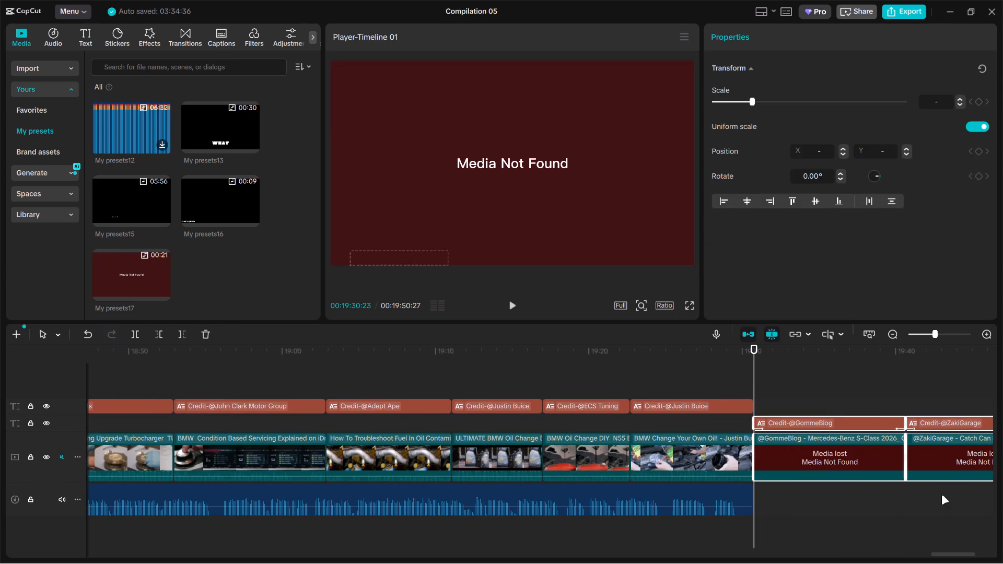
{"action": "left_click", "coordinate": [949, 499]}
{"action": "left_click_drag", "start_coordinate": [927, 507], "coordinate": [841, 503]}
{"action": "scroll", "coordinate": [847, 513], "scroll_direction": "up", "scroll_amount": 10, "text": "ctrl"}
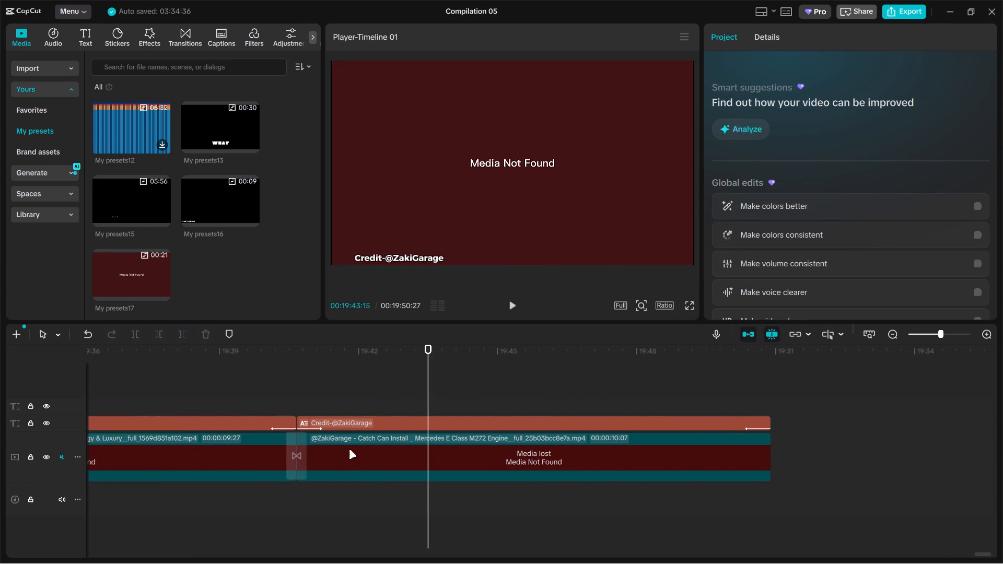
{"action": "left_click", "coordinate": [304, 455]}
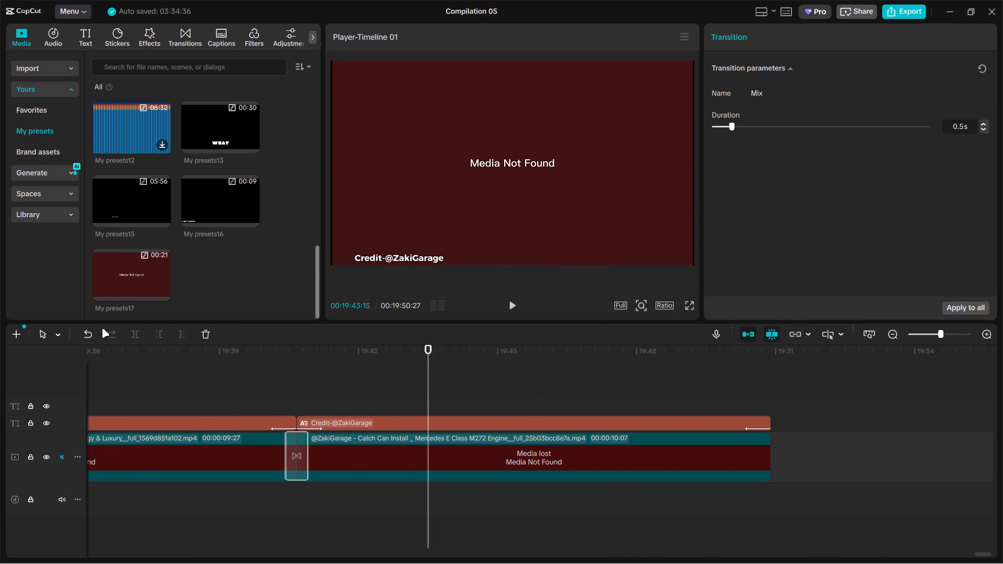
{"action": "left_click", "coordinate": [87, 335]}
{"action": "left_click", "coordinate": [111, 335]}
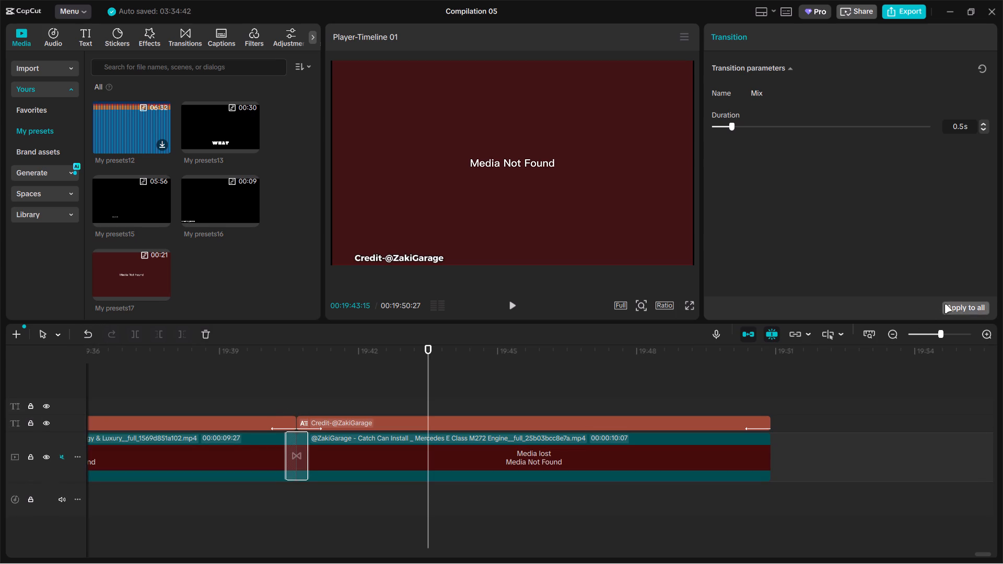
{"action": "left_click", "coordinate": [947, 304]}
Delete the two pasted Media Not Found clips from the end of the main video track.
{"action": "left_click_drag", "start_coordinate": [228, 492], "coordinate": [384, 474]}
{"action": "key", "text": "BackSpace"}
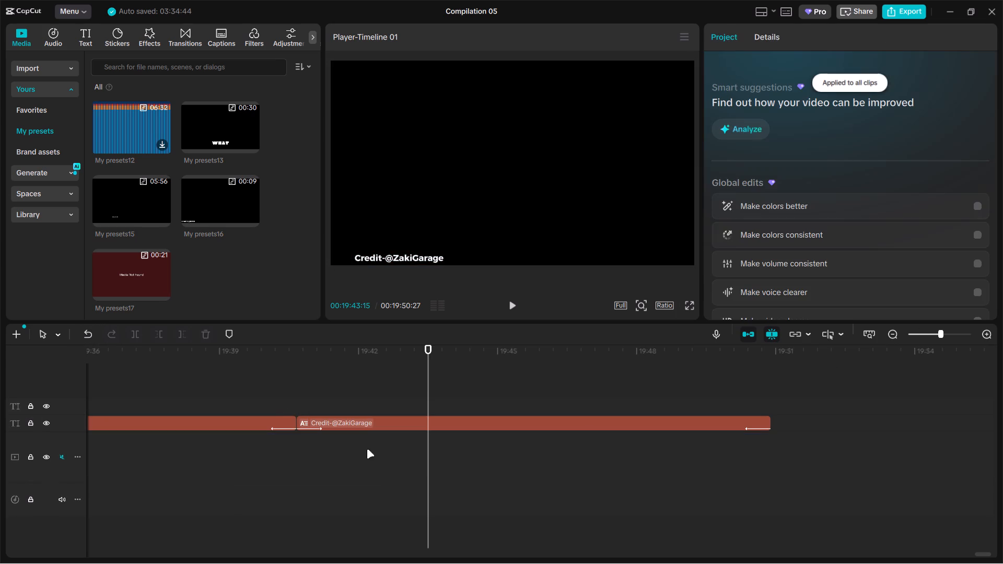
{"action": "left_click", "coordinate": [273, 421]}
{"action": "right_click", "coordinate": [273, 421]}
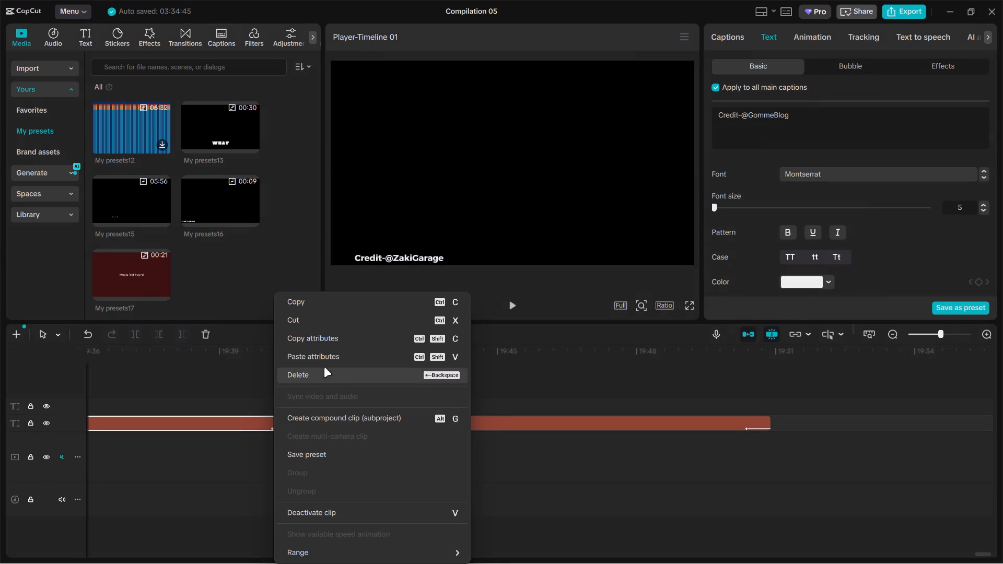
{"action": "left_click", "coordinate": [328, 339]}
{"action": "left_click_drag", "start_coordinate": [281, 457], "coordinate": [399, 406]}
{"action": "key", "text": "BackSpace"}
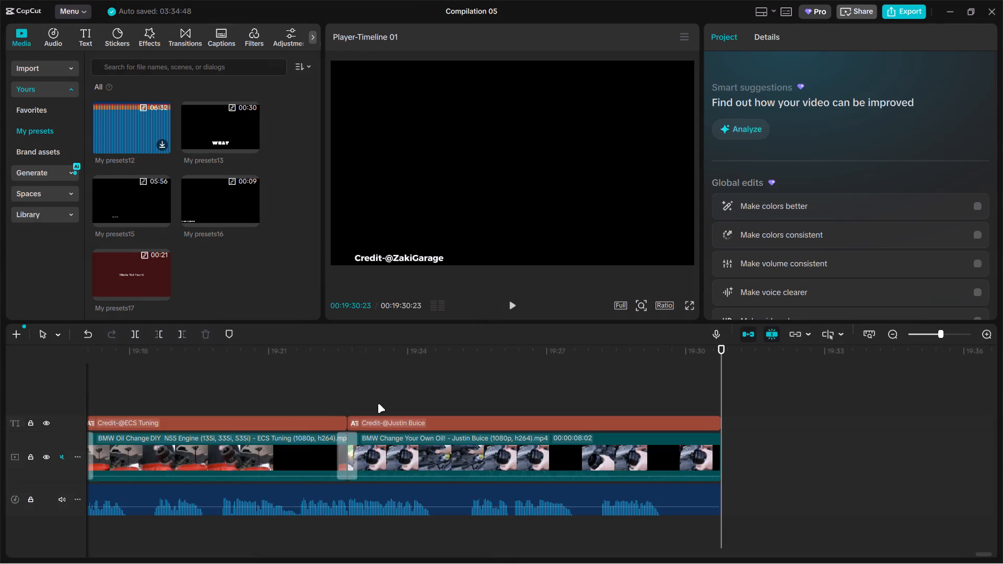
Select all imported credit captions on the timeline and paste the copied caption attributes onto them.
{"action": "scroll", "coordinate": [334, 397], "scroll_direction": "down", "scroll_amount": 20, "text": "ctrl"}
{"action": "scroll", "coordinate": [334, 397], "scroll_direction": "down", "scroll_amount": 11, "text": "ctrl"}
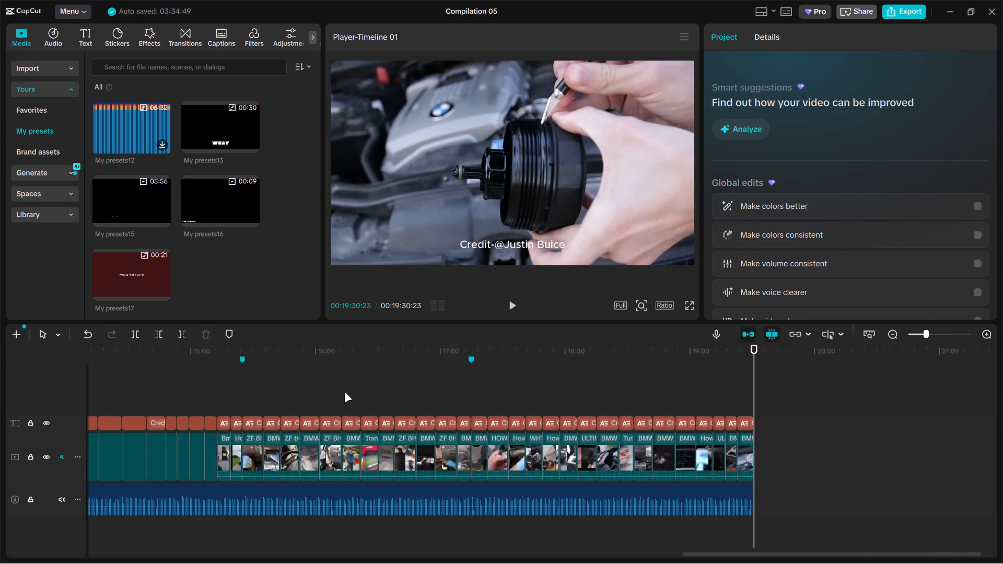
{"action": "scroll", "coordinate": [344, 393], "scroll_direction": "down", "scroll_amount": 20, "text": "ctrl"}
{"action": "scroll", "coordinate": [344, 393], "scroll_direction": "down", "scroll_amount": 9, "text": "ctrl"}
{"action": "left_click_drag", "start_coordinate": [95, 396], "coordinate": [522, 417]}
{"action": "scroll", "coordinate": [276, 422], "scroll_direction": "up", "scroll_amount": 7, "text": "ctrl"}
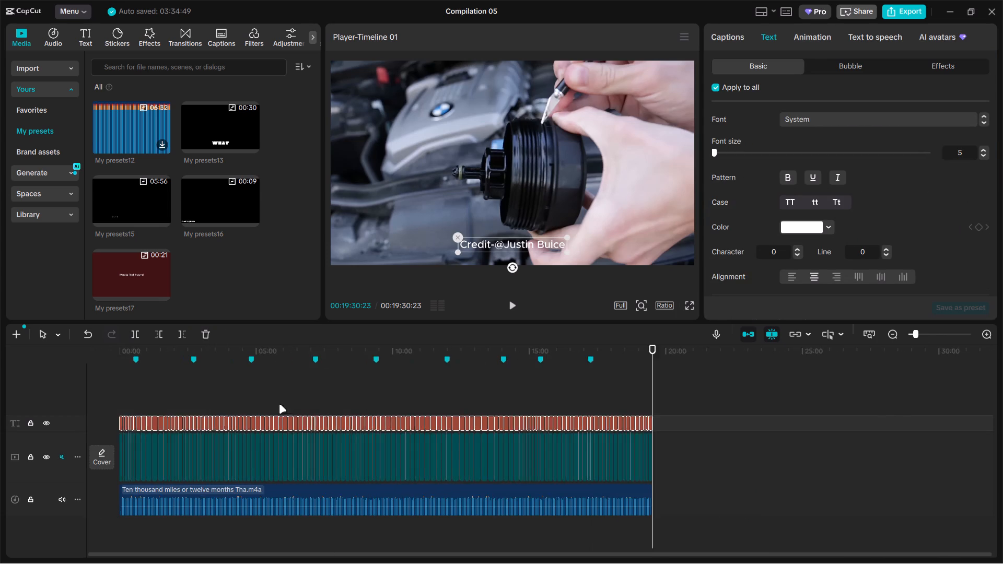
{"action": "scroll", "coordinate": [279, 404], "scroll_direction": "up", "scroll_amount": 6, "text": "ctrl"}
{"action": "right_click", "coordinate": [285, 424]}
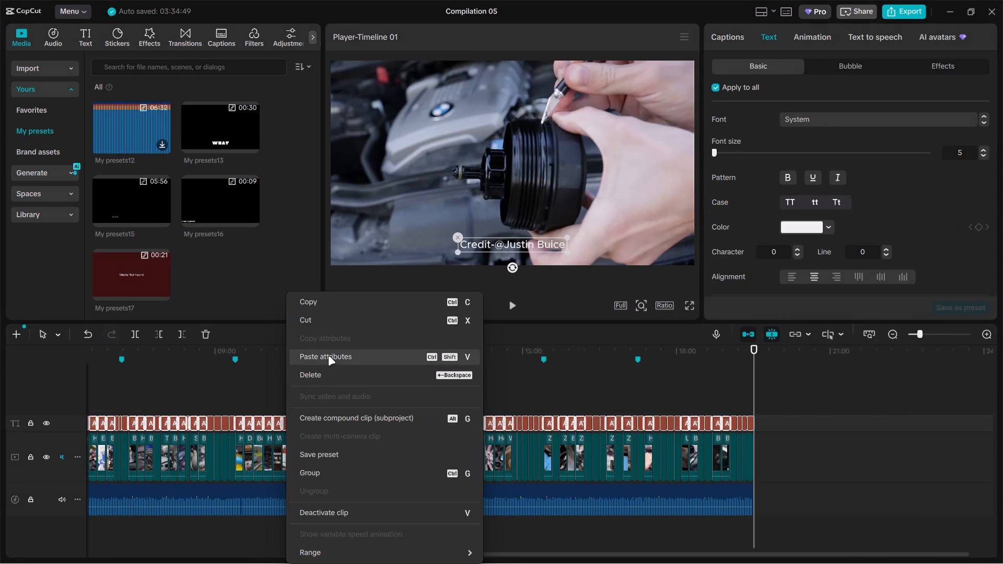
{"action": "left_click", "coordinate": [328, 356]}
{"action": "left_click", "coordinate": [661, 362]}
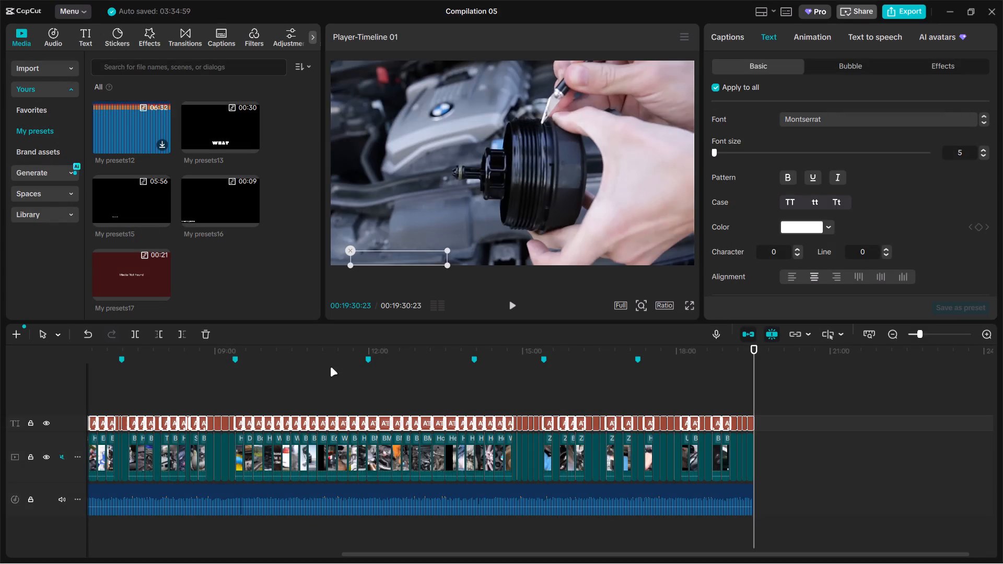
{"action": "left_click", "coordinate": [165, 396]}
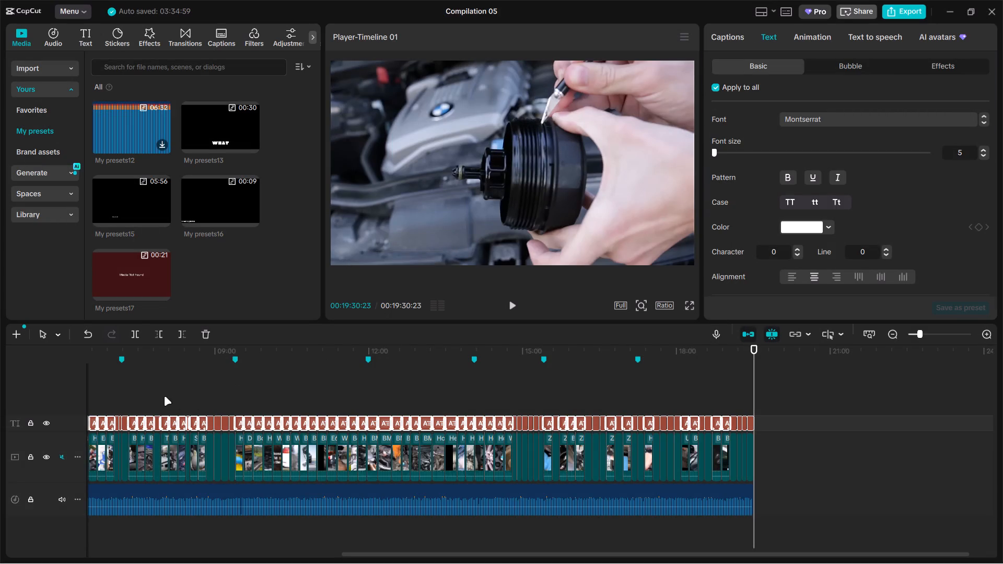
{"action": "left_click_drag", "start_coordinate": [164, 396], "coordinate": [42, 401]}
{"action": "scroll", "coordinate": [197, 398], "scroll_direction": "up", "scroll_amount": 12, "text": "ctrl"}
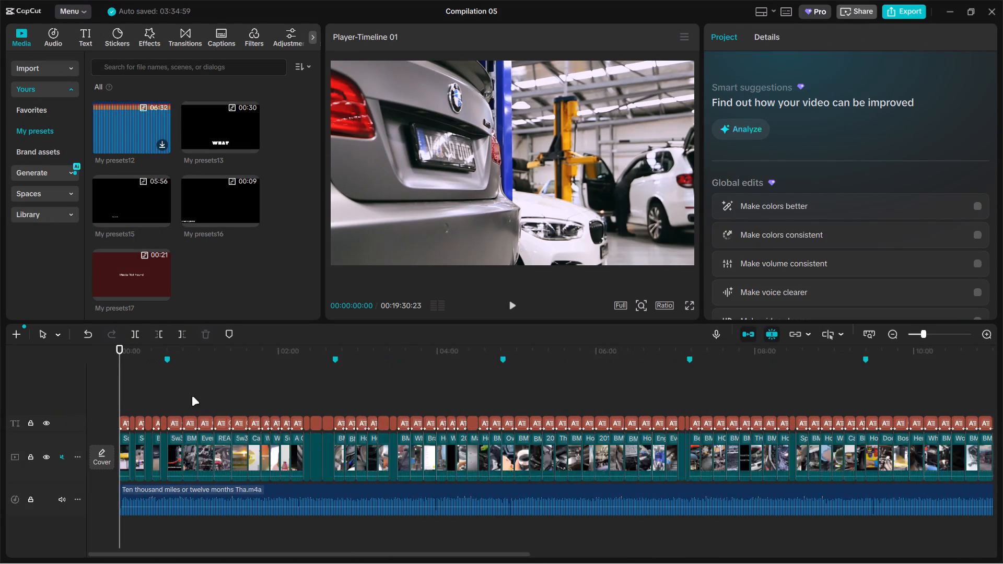
{"action": "scroll", "coordinate": [192, 396], "scroll_direction": "up", "scroll_amount": 10, "text": "ctrl"}
{"action": "left_click_drag", "start_coordinate": [122, 400], "coordinate": [140, 395]}
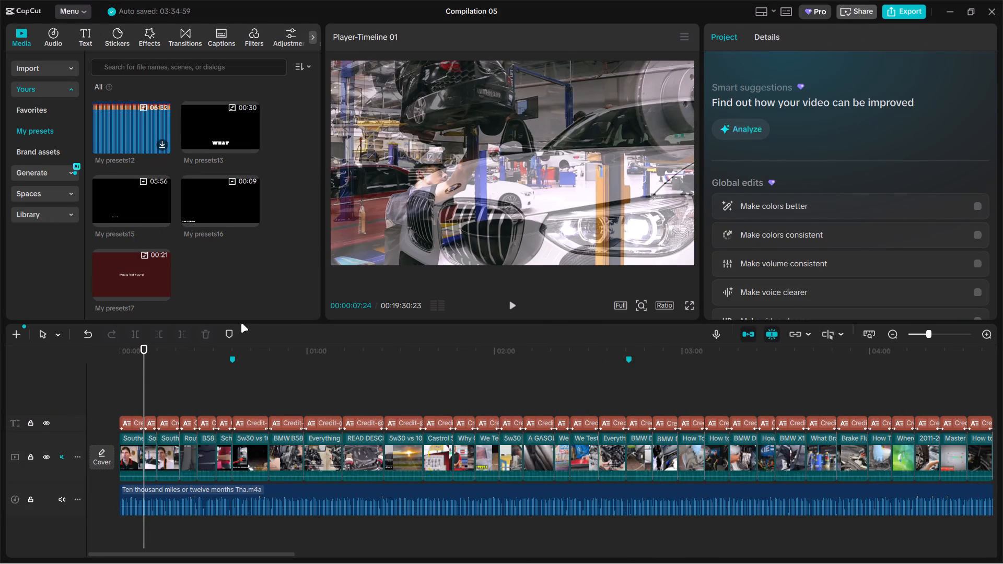
{"action": "left_click_drag", "start_coordinate": [143, 404], "coordinate": [132, 401]}
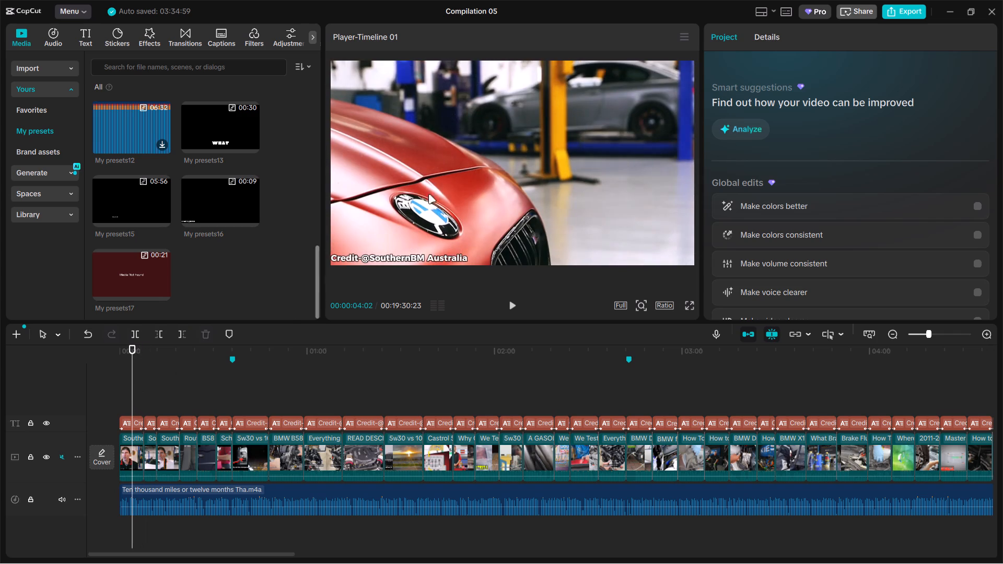
{"action": "left_click", "coordinate": [382, 257]}
{"action": "left_click", "coordinate": [713, 87]}
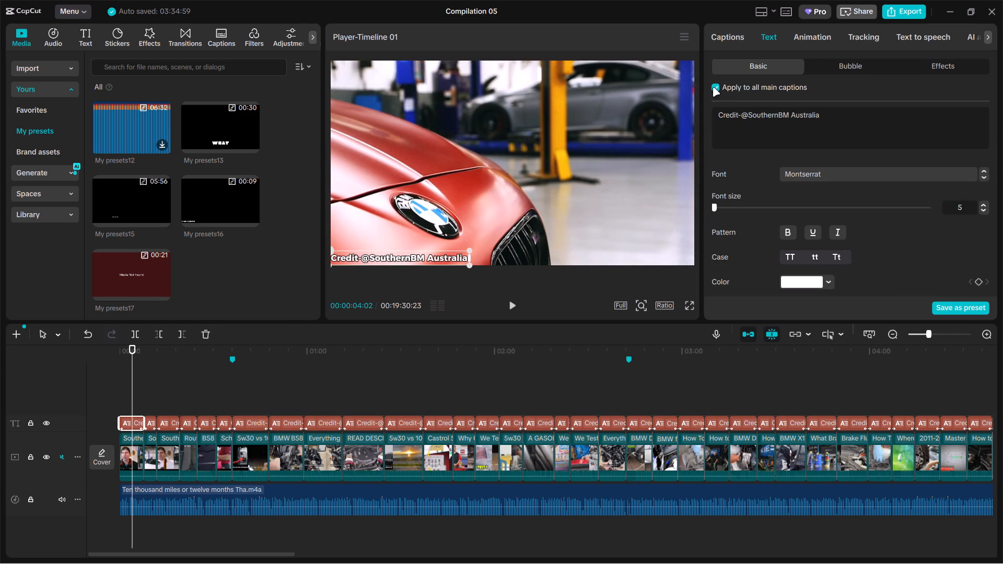
{"action": "left_click_drag", "start_coordinate": [390, 250], "coordinate": [397, 250]}
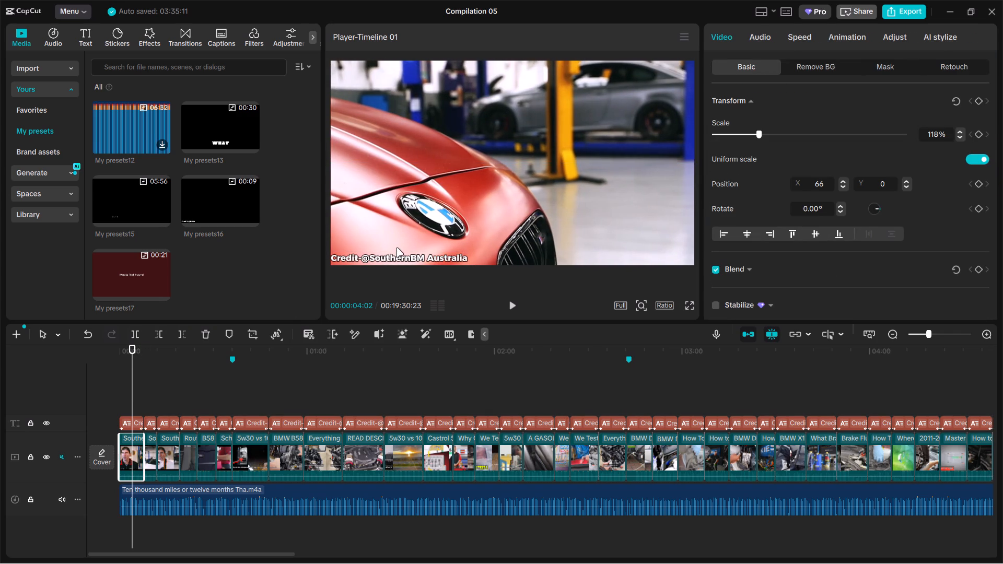
{"action": "key", "text": "ctrl+z"}
{"action": "left_click", "coordinate": [158, 404]}
{"action": "left_click", "coordinate": [139, 396]}
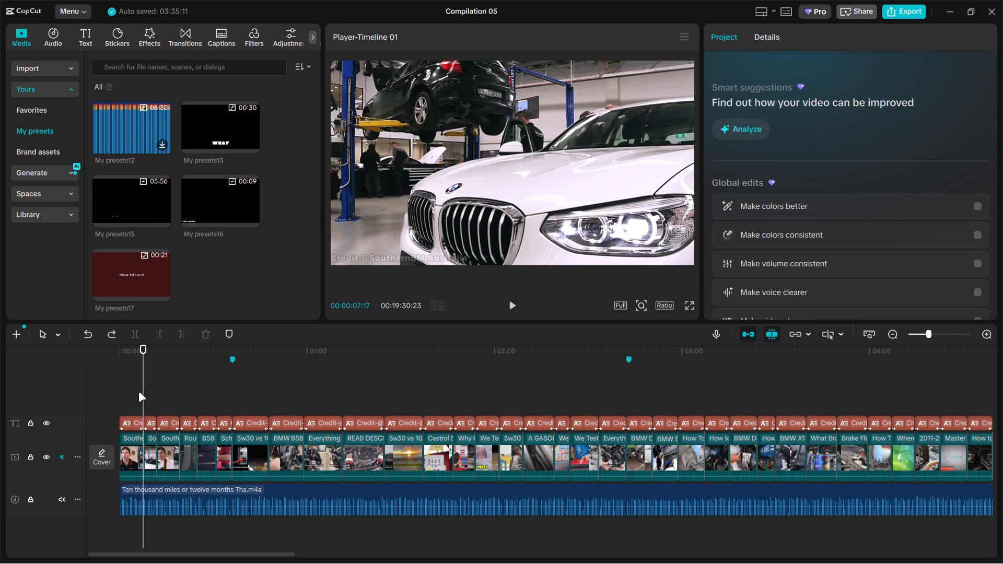
{"action": "left_click_drag", "start_coordinate": [141, 389], "coordinate": [127, 389]}
{"action": "left_click", "coordinate": [370, 256]}
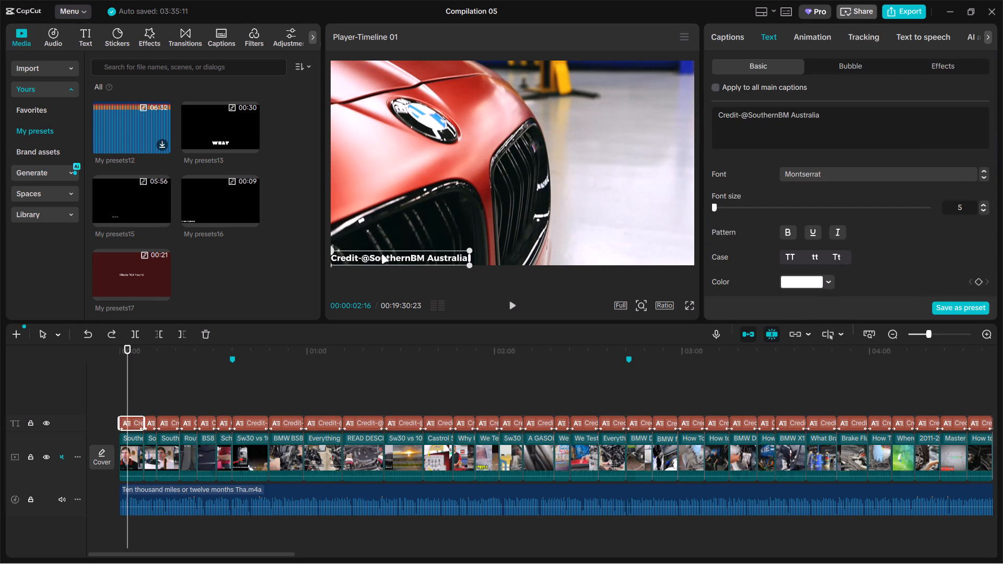
{"action": "left_click", "coordinate": [156, 389]}
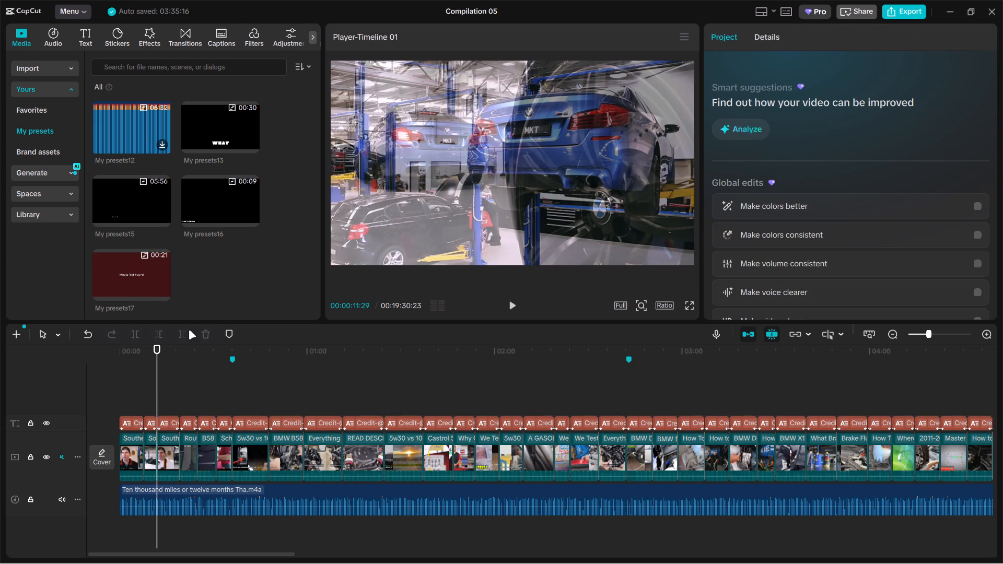
{"action": "left_click_drag", "start_coordinate": [157, 379], "coordinate": [150, 379]}
{"action": "left_click", "coordinate": [369, 257]}
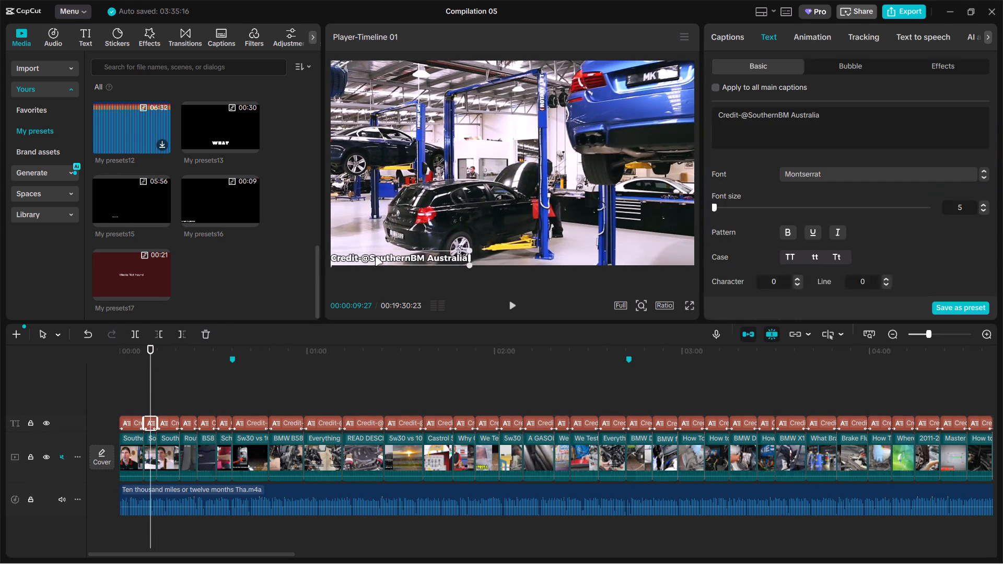
{"action": "left_click", "coordinate": [179, 393]}
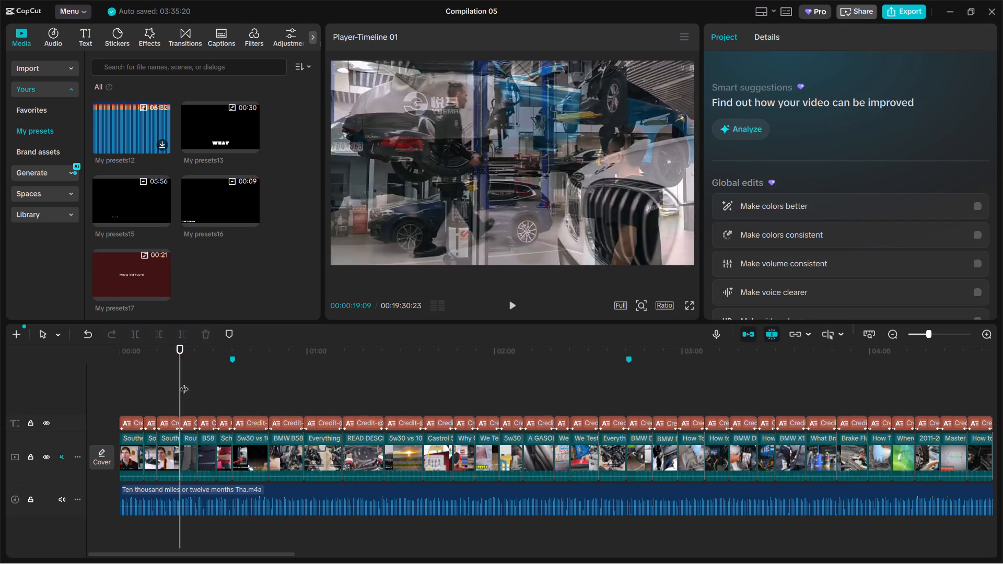
{"action": "left_click_drag", "start_coordinate": [184, 382], "coordinate": [171, 386]}
Move the Credit-@M Mechanic caption and the credit caption of the following engine-bay clip into the frame's lower-left corner.
{"action": "left_click", "coordinate": [195, 394]}
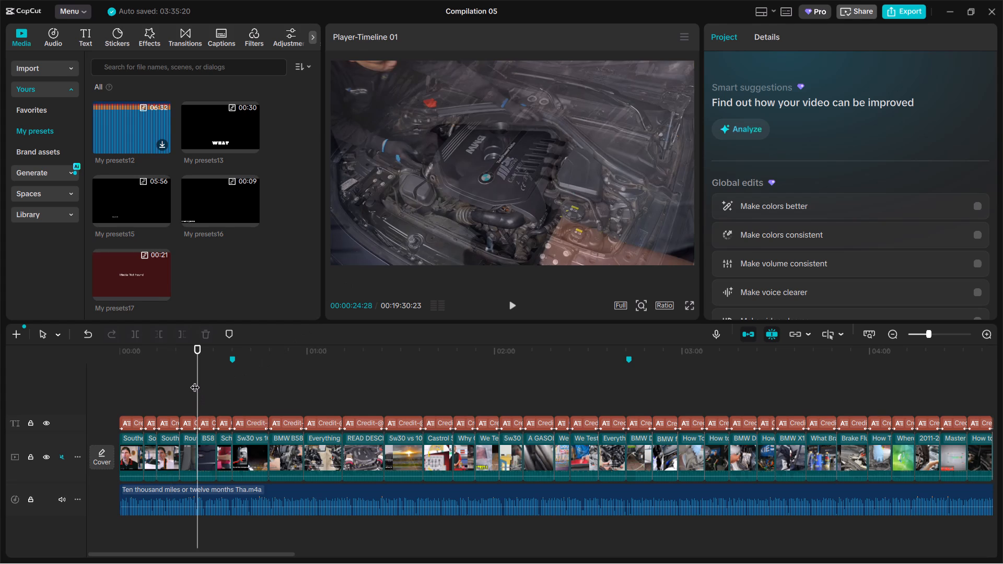
{"action": "left_click", "coordinate": [185, 394]}
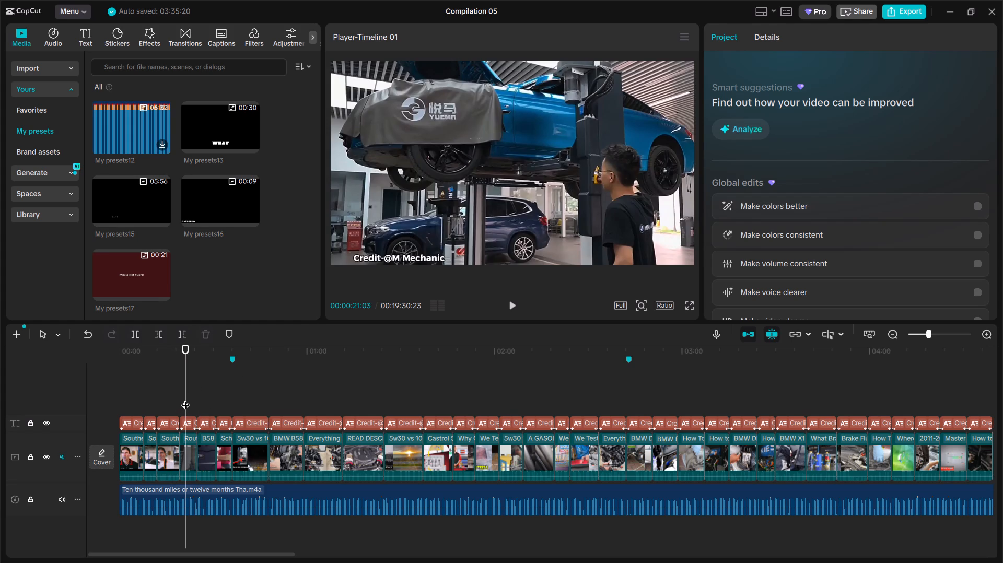
{"action": "left_click_drag", "start_coordinate": [383, 253], "coordinate": [360, 253]}
{"action": "left_click_drag", "start_coordinate": [375, 257], "coordinate": [367, 256]}
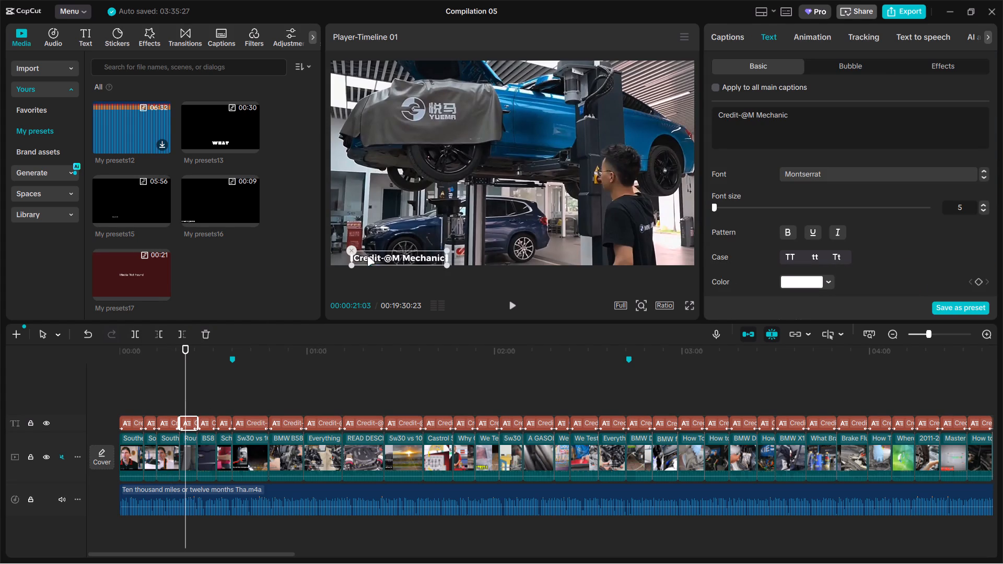
{"action": "left_click_drag", "start_coordinate": [367, 256], "coordinate": [356, 255]}
{"action": "left_click", "coordinate": [204, 401]}
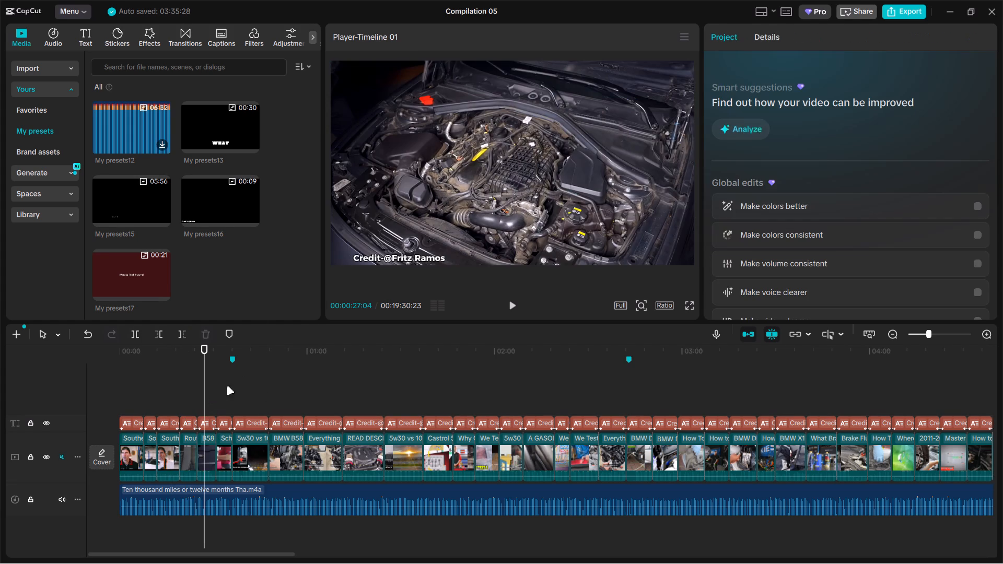
{"action": "left_click_drag", "start_coordinate": [396, 252], "coordinate": [372, 253]}
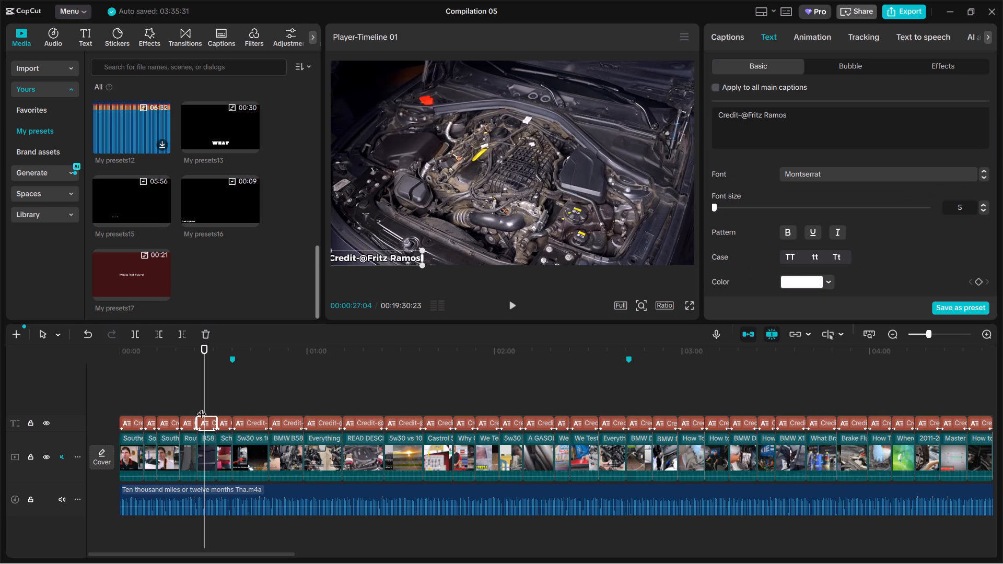
{"action": "left_click", "coordinate": [348, 259]}
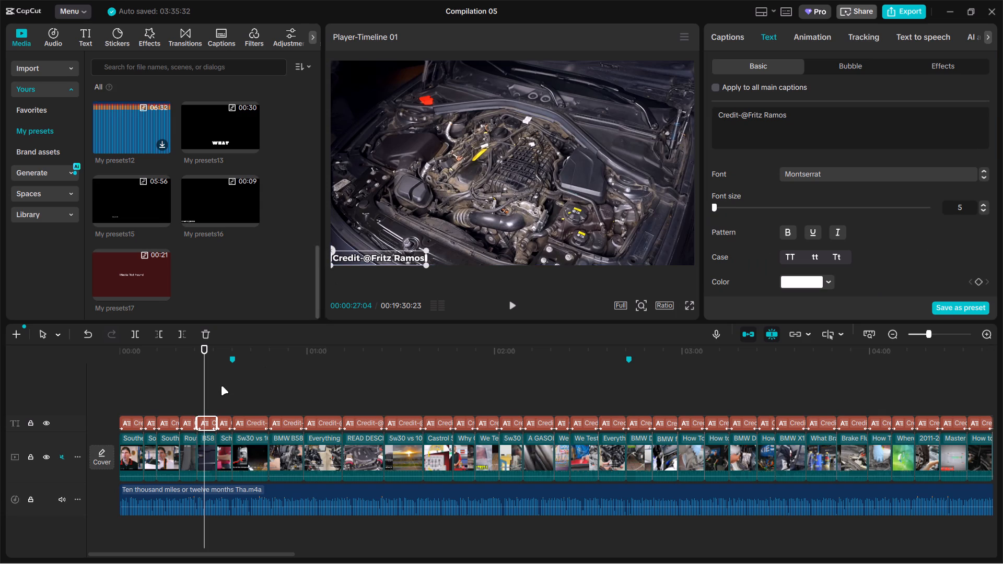
{"action": "left_click", "coordinate": [225, 386]}
{"action": "left_click_drag", "start_coordinate": [359, 257], "coordinate": [387, 256]}
{"action": "left_click", "coordinate": [255, 392]}
{"action": "left_click_drag", "start_coordinate": [384, 262], "coordinate": [397, 260]}
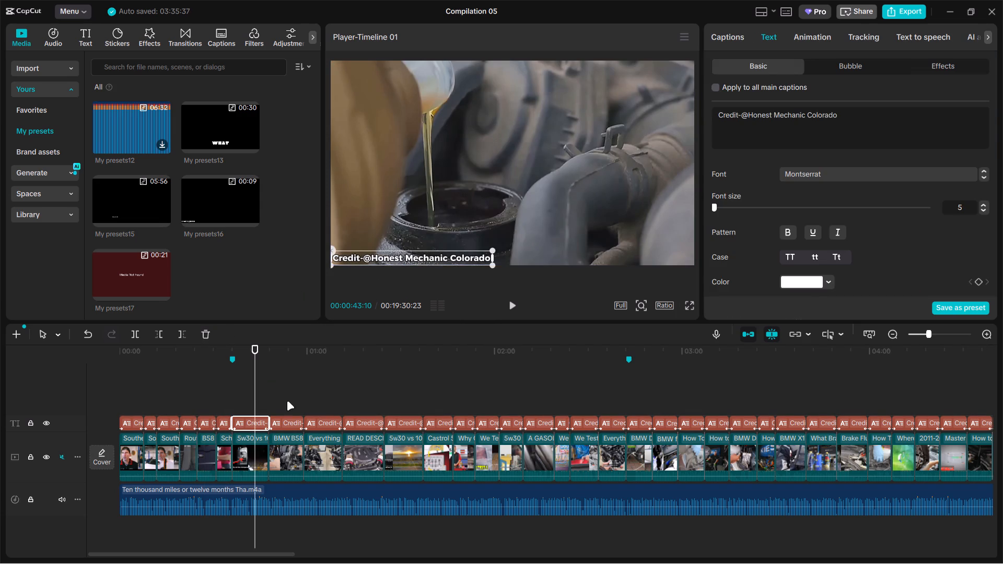
{"action": "left_click_drag", "start_coordinate": [289, 396], "coordinate": [293, 391]}
{"action": "left_click", "coordinate": [278, 380]}
{"action": "left_click_drag", "start_coordinate": [390, 245], "coordinate": [388, 245]}
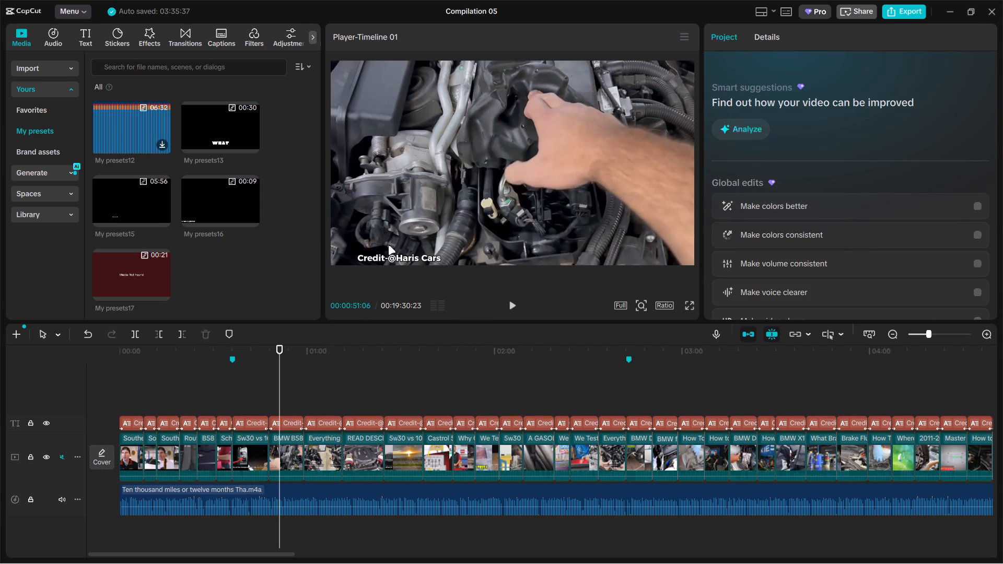
{"action": "left_click_drag", "start_coordinate": [388, 245], "coordinate": [380, 245]}
{"action": "left_click", "coordinate": [386, 255]}
{"action": "left_click_drag", "start_coordinate": [387, 254], "coordinate": [361, 251]}
{"action": "left_click", "coordinate": [321, 395]}
{"action": "left_click_drag", "start_coordinate": [391, 254], "coordinate": [368, 253]}
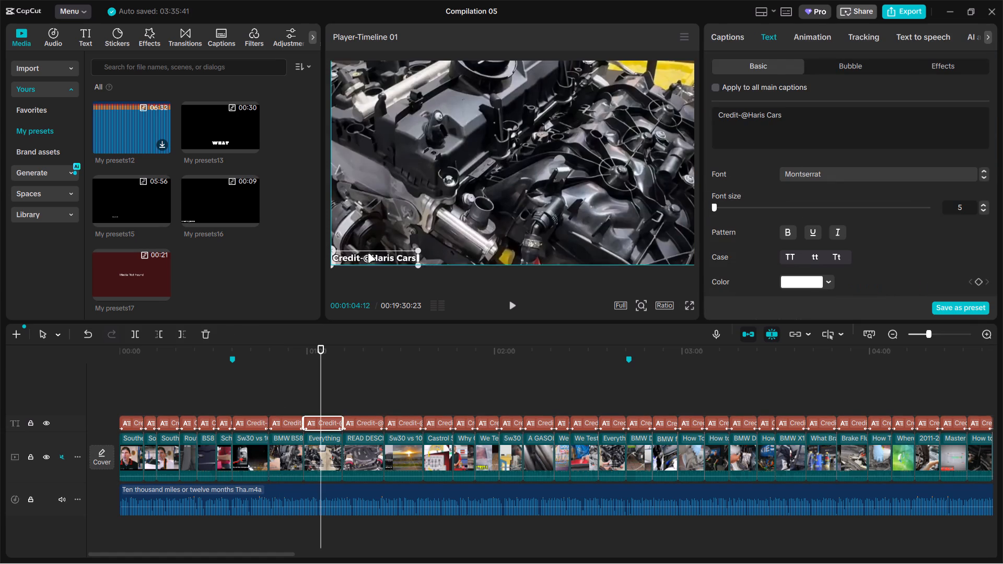
{"action": "left_click_drag", "start_coordinate": [368, 253], "coordinate": [367, 253]}
{"action": "left_click", "coordinate": [360, 408]}
{"action": "left_click_drag", "start_coordinate": [384, 256], "coordinate": [354, 255]}
{"action": "left_click_drag", "start_coordinate": [372, 256], "coordinate": [347, 255]}
{"action": "left_click", "coordinate": [347, 255]}
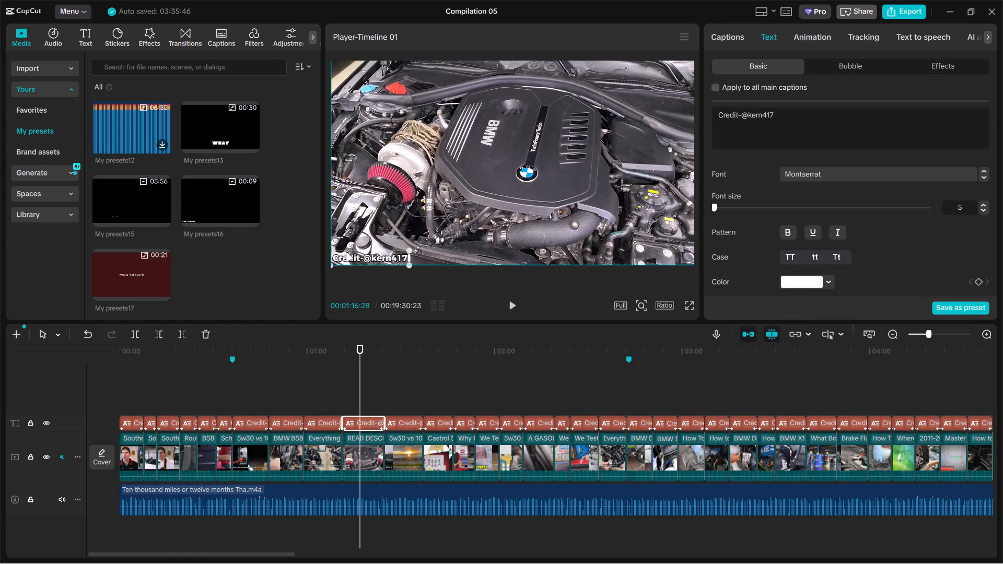
{"action": "left_click", "coordinate": [405, 380]}
{"action": "left_click_drag", "start_coordinate": [373, 260], "coordinate": [388, 257]}
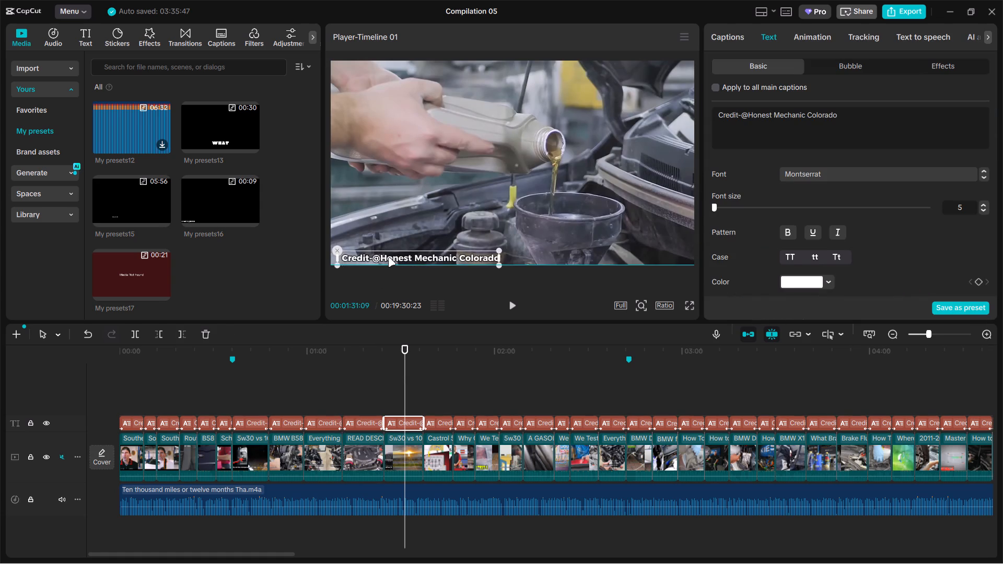
{"action": "left_click_drag", "start_coordinate": [388, 257], "coordinate": [383, 257]}
{"action": "left_click", "coordinate": [435, 369]}
{"action": "left_click_drag", "start_coordinate": [392, 262], "coordinate": [367, 261]}
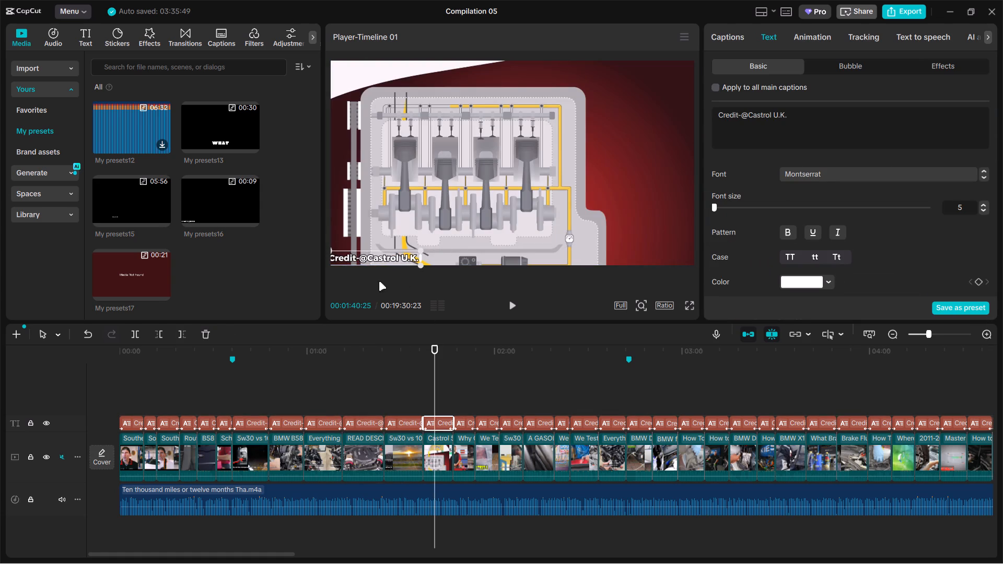
{"action": "left_click", "coordinate": [348, 257]}
{"action": "left_click", "coordinate": [463, 374]}
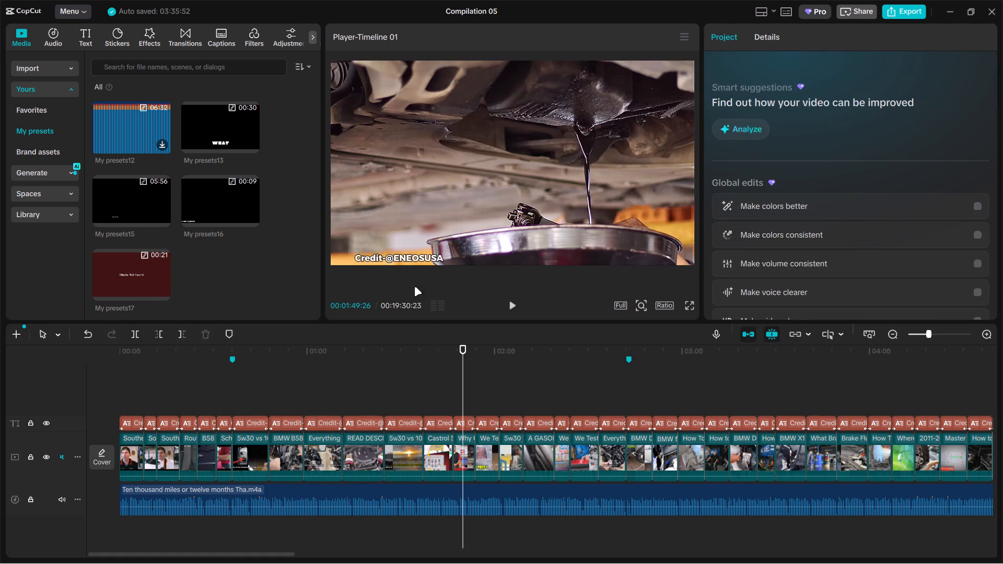
{"action": "left_click_drag", "start_coordinate": [390, 262], "coordinate": [365, 262]}
{"action": "left_click_drag", "start_coordinate": [370, 260], "coordinate": [349, 258]}
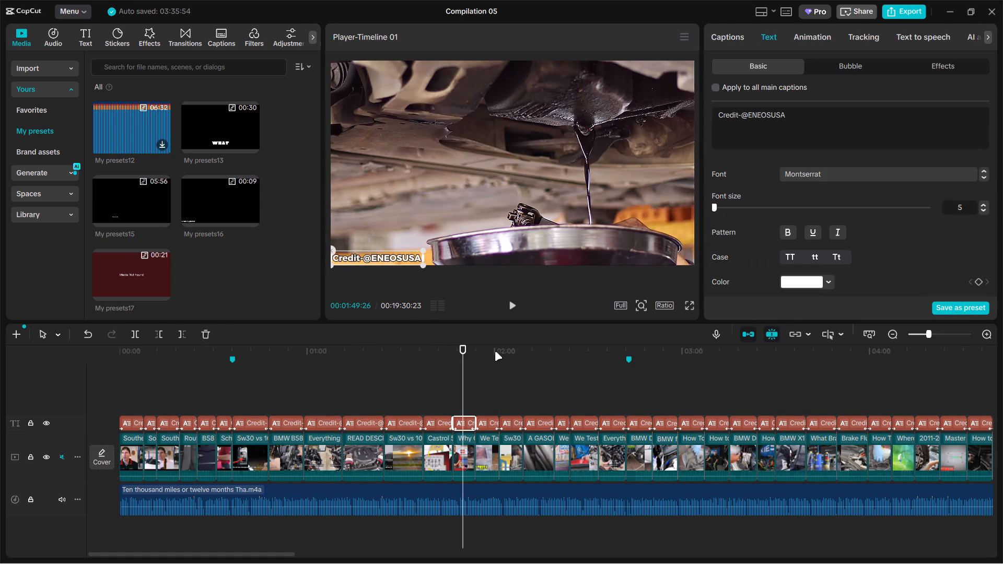
{"action": "left_click", "coordinate": [482, 377]}
{"action": "left_click_drag", "start_coordinate": [396, 264], "coordinate": [371, 263]}
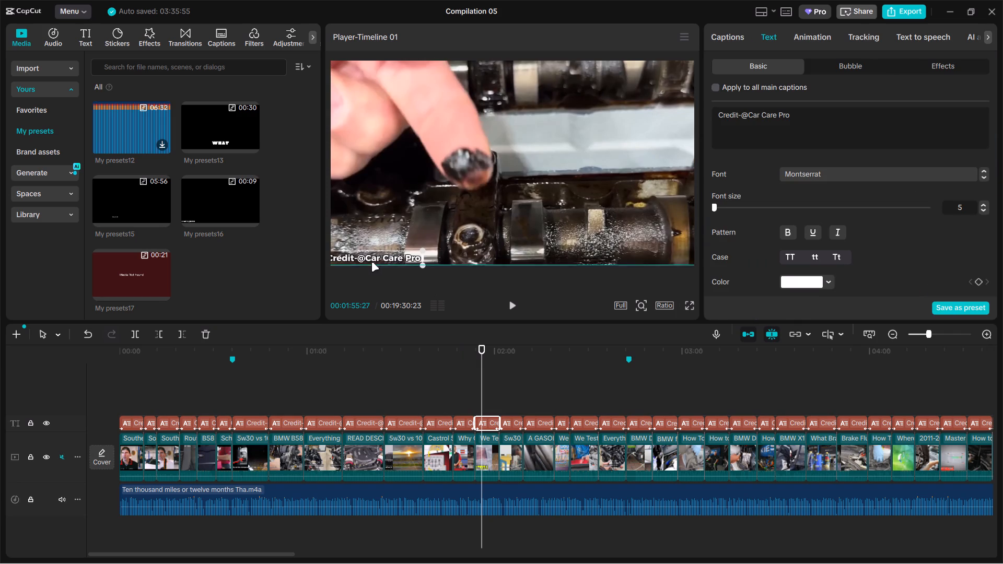
{"action": "left_click_drag", "start_coordinate": [370, 257], "coordinate": [377, 256]}
{"action": "left_click_drag", "start_coordinate": [423, 372], "coordinate": [377, 375]}
{"action": "left_click", "coordinate": [132, 403]}
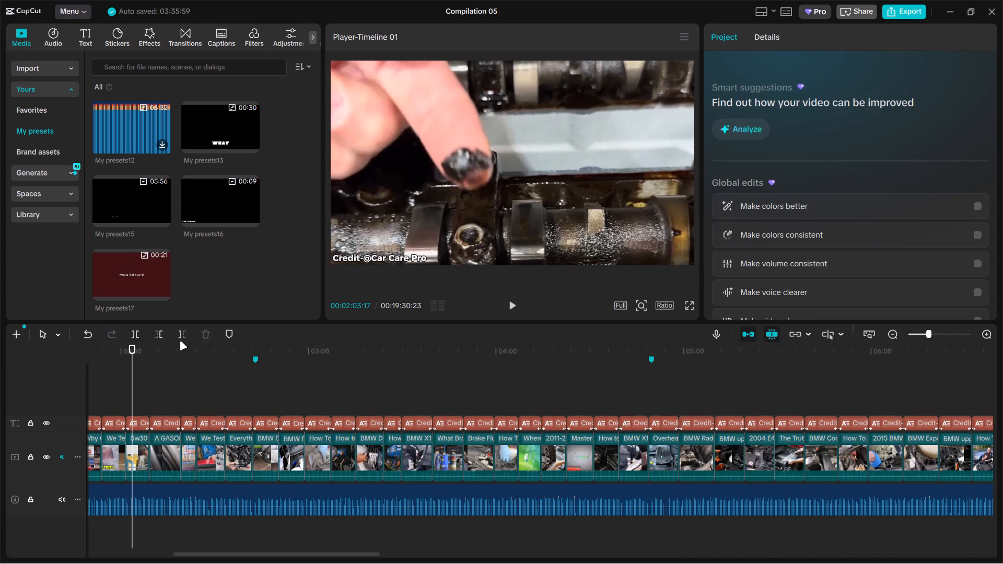
{"action": "left_click_drag", "start_coordinate": [371, 260], "coordinate": [383, 257]}
{"action": "left_click_drag", "start_coordinate": [150, 401], "coordinate": [155, 392]}
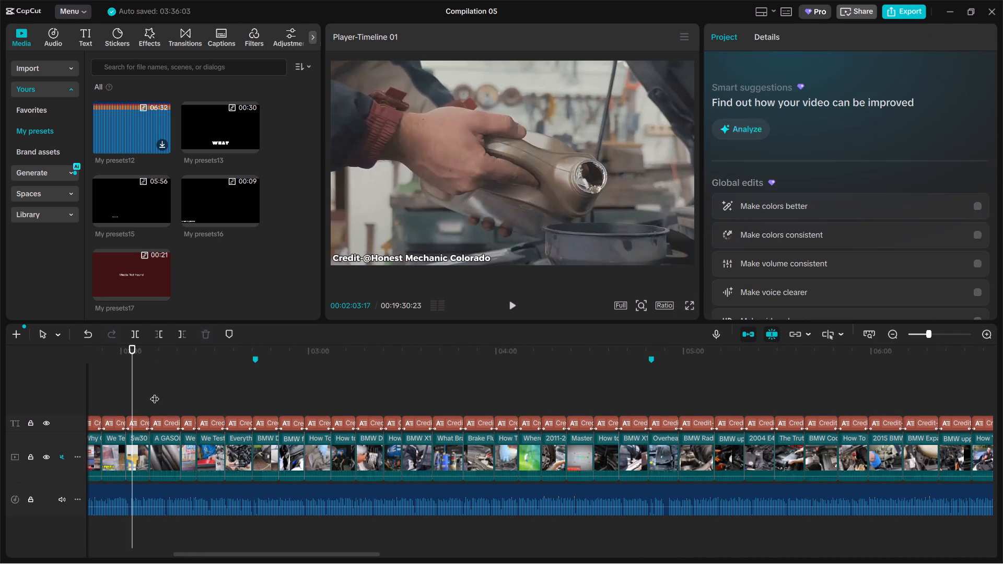
{"action": "left_click_drag", "start_coordinate": [155, 392], "coordinate": [151, 396]}
{"action": "left_click", "coordinate": [167, 398]}
{"action": "left_click_drag", "start_coordinate": [378, 254], "coordinate": [354, 252]}
{"action": "left_click", "coordinate": [190, 397]}
{"action": "left_click_drag", "start_coordinate": [369, 256], "coordinate": [351, 256]}
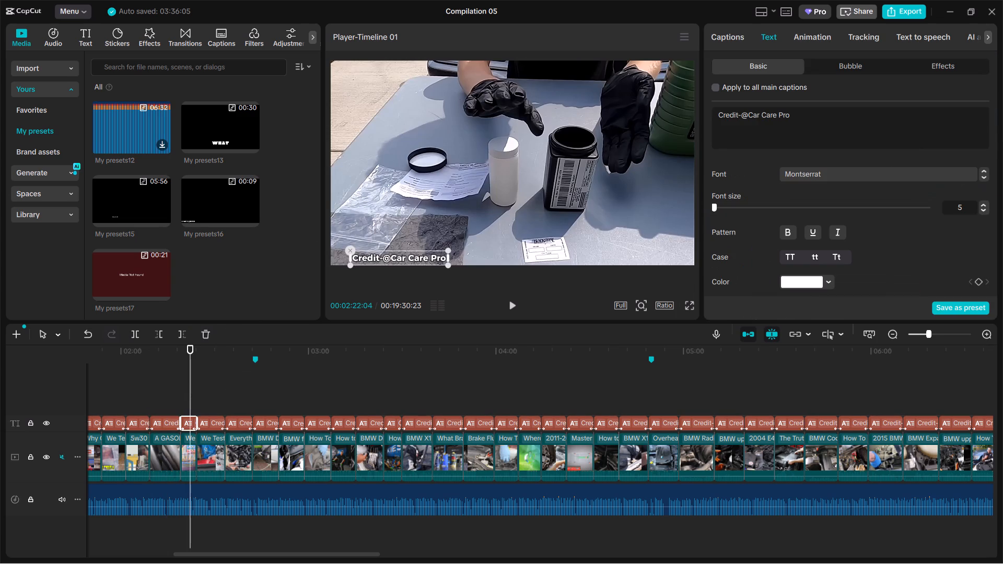
{"action": "left_click_drag", "start_coordinate": [351, 256], "coordinate": [346, 256]}
{"action": "left_click_drag", "start_coordinate": [365, 256], "coordinate": [345, 254]}
{"action": "left_click", "coordinate": [226, 392]}
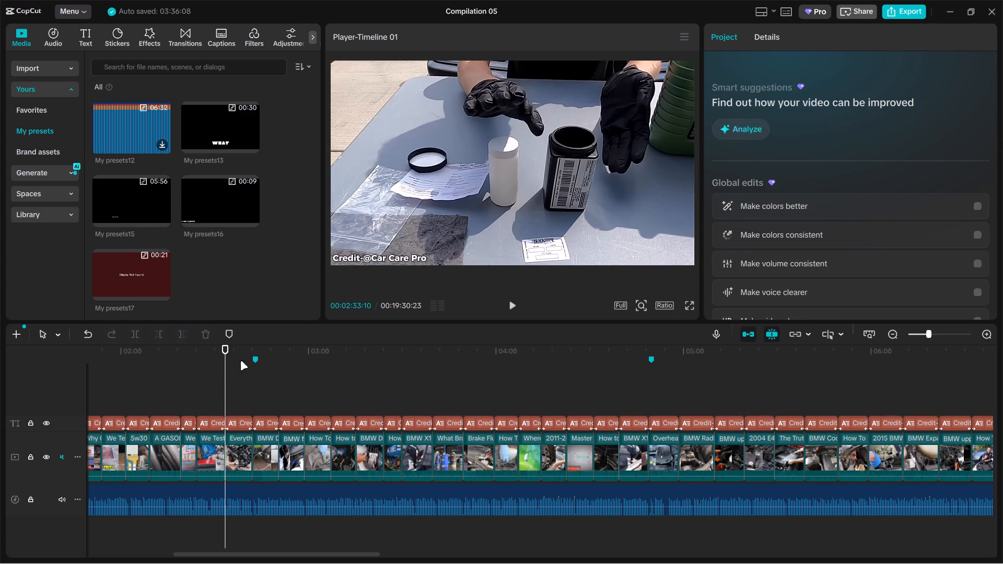
{"action": "left_click", "coordinate": [216, 396]}
{"action": "left_click_drag", "start_coordinate": [388, 255], "coordinate": [368, 255]}
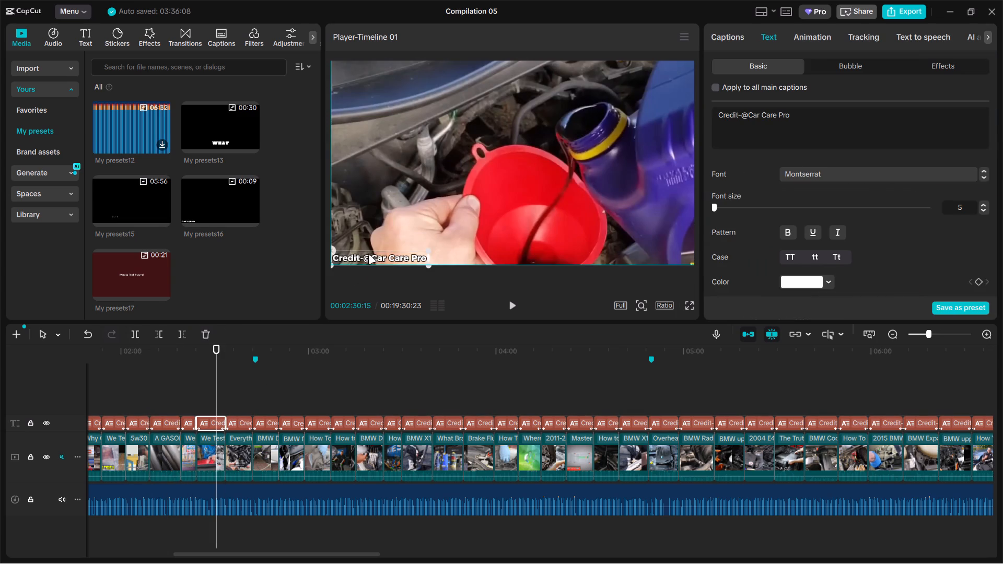
{"action": "left_click_drag", "start_coordinate": [368, 255], "coordinate": [366, 255]}
{"action": "left_click", "coordinate": [357, 260]}
{"action": "left_click", "coordinate": [249, 385]}
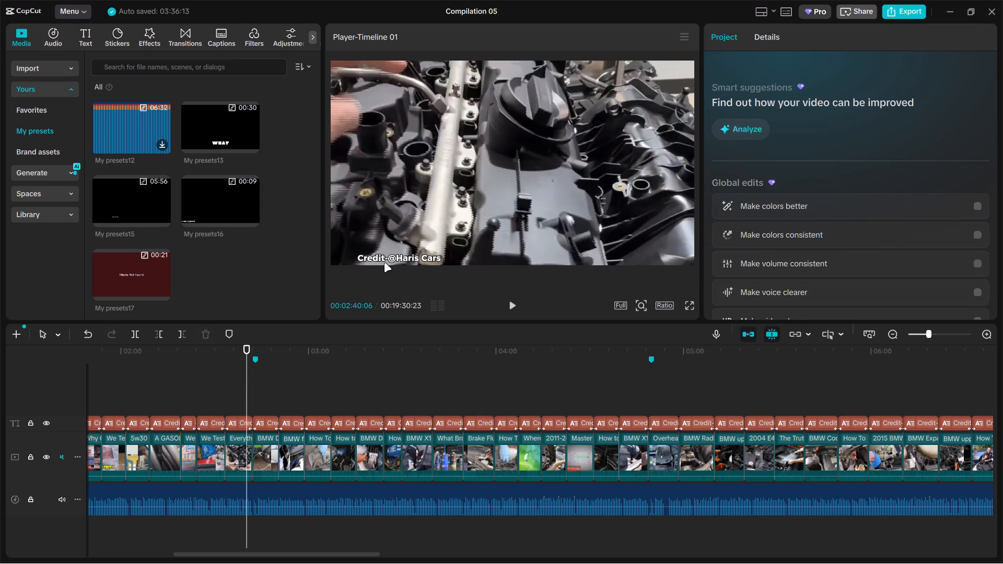
{"action": "left_click_drag", "start_coordinate": [384, 263], "coordinate": [360, 262]}
{"action": "left_click", "coordinate": [275, 368]}
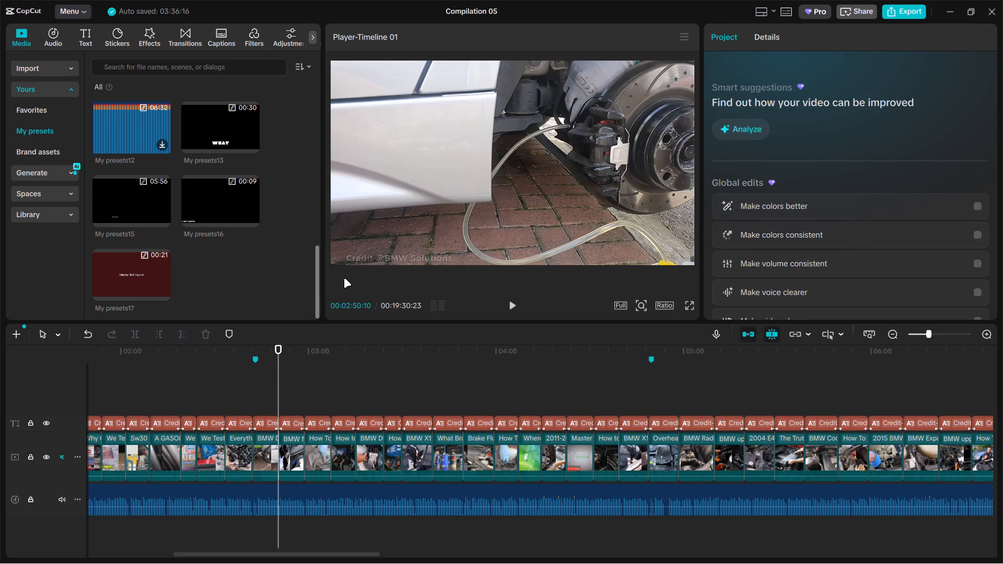
{"action": "left_click", "coordinate": [264, 386]}
{"action": "left_click_drag", "start_coordinate": [379, 261], "coordinate": [369, 261]}
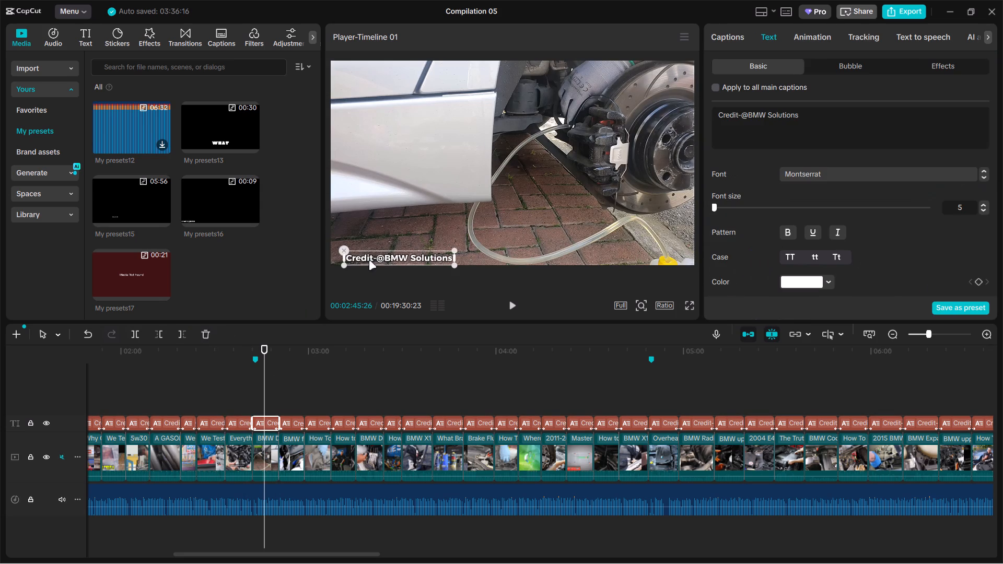
{"action": "left_click_drag", "start_coordinate": [369, 261], "coordinate": [365, 258]}
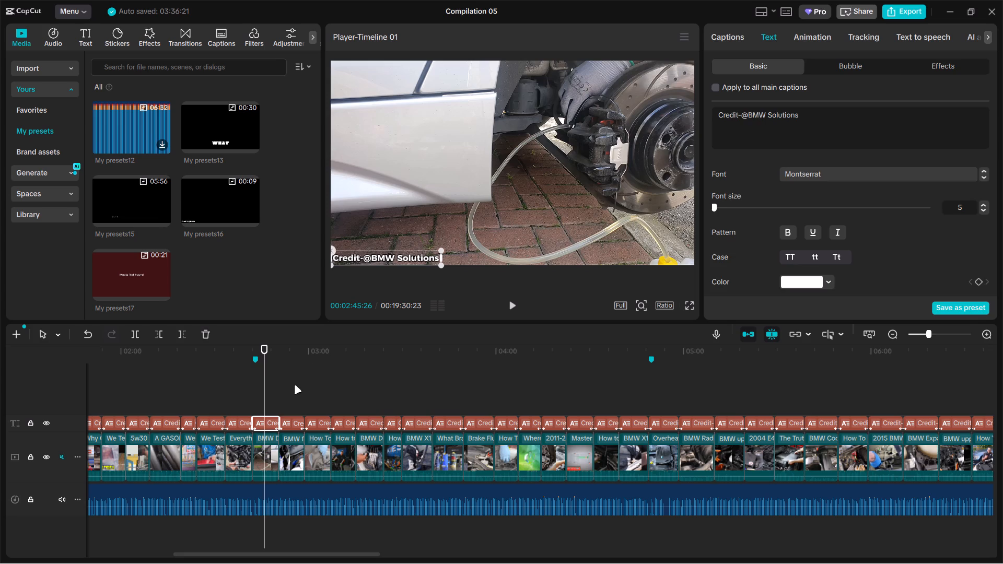
{"action": "left_click", "coordinate": [294, 385]}
{"action": "left_click_drag", "start_coordinate": [379, 264], "coordinate": [367, 262]}
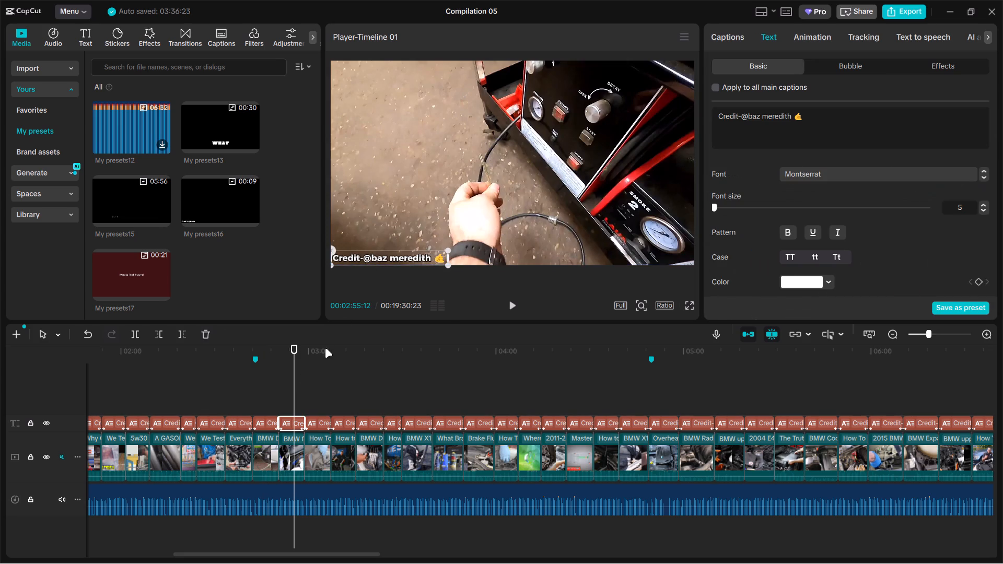
{"action": "left_click", "coordinate": [328, 358]}
{"action": "left_click", "coordinate": [312, 380]}
{"action": "left_click_drag", "start_coordinate": [389, 259], "coordinate": [382, 257]}
{"action": "left_click", "coordinate": [346, 366]}
{"action": "left_click_drag", "start_coordinate": [392, 262], "coordinate": [384, 261]}
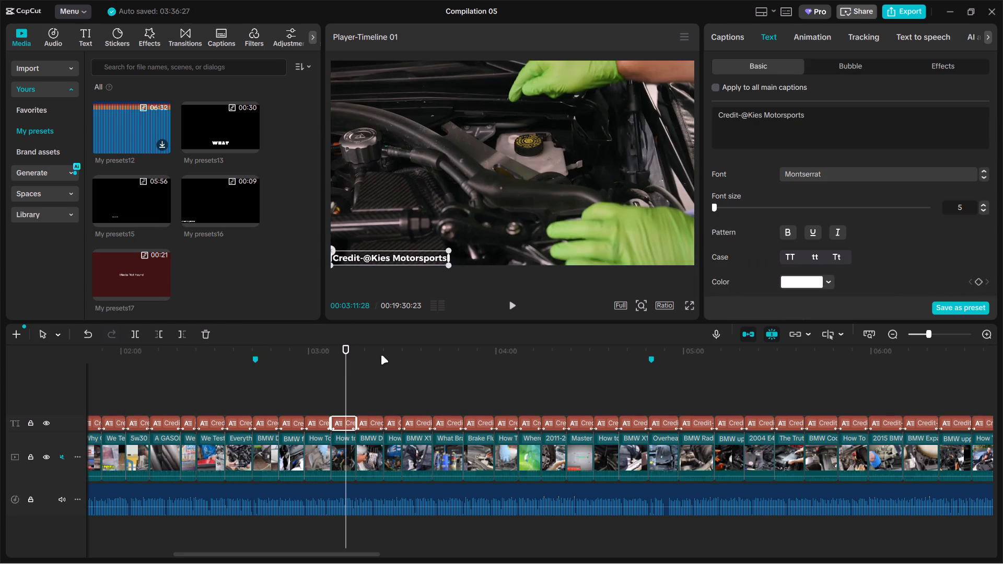
{"action": "left_click", "coordinate": [380, 360]}
{"action": "left_click", "coordinate": [380, 369]}
{"action": "left_click", "coordinate": [371, 369]}
{"action": "left_click_drag", "start_coordinate": [402, 258], "coordinate": [399, 258]}
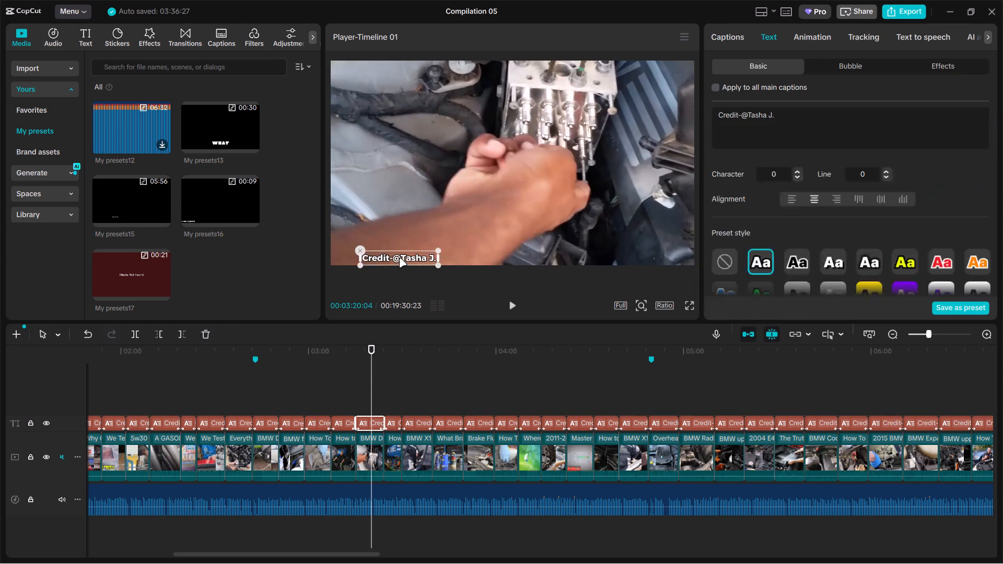
{"action": "left_click_drag", "start_coordinate": [399, 258], "coordinate": [372, 257]}
{"action": "left_click", "coordinate": [395, 383]}
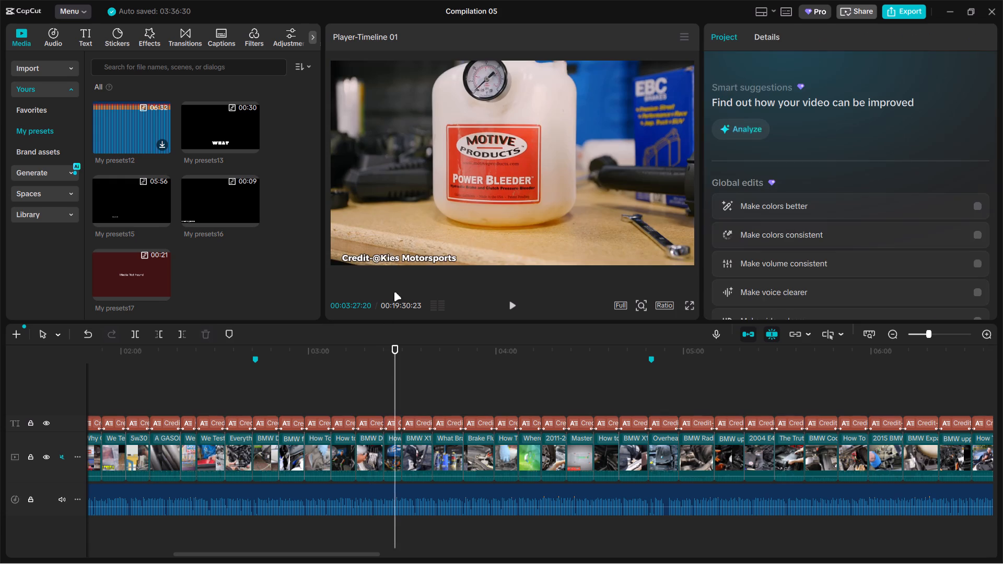
{"action": "left_click_drag", "start_coordinate": [388, 257], "coordinate": [381, 255]}
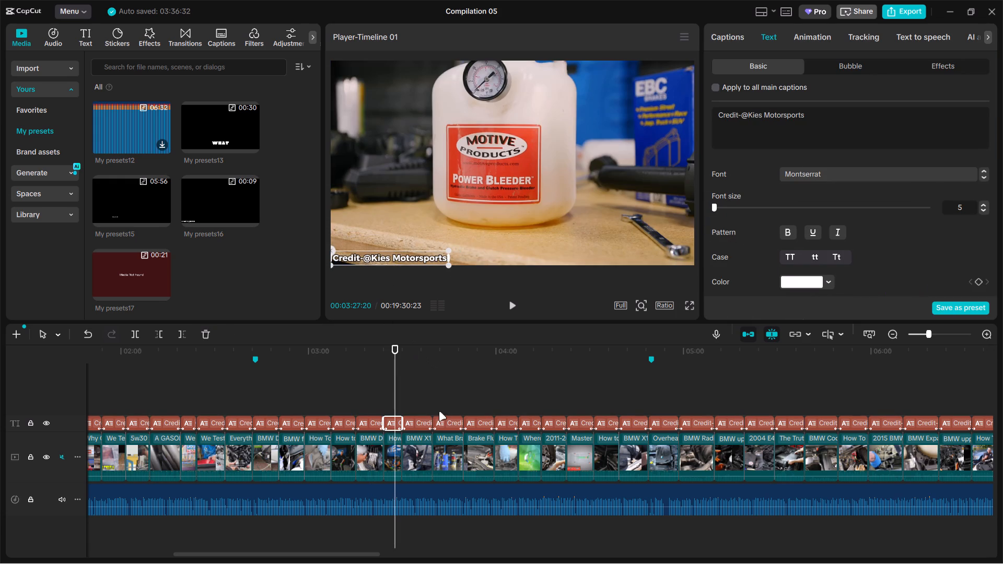
{"action": "left_click", "coordinate": [412, 390]}
{"action": "left_click_drag", "start_coordinate": [404, 256], "coordinate": [370, 258]}
{"action": "left_click", "coordinate": [456, 382]}
{"action": "left_click_drag", "start_coordinate": [398, 258], "coordinate": [368, 261]}
{"action": "left_click", "coordinate": [494, 375]}
{"action": "left_click", "coordinate": [483, 387]}
{"action": "left_click_drag", "start_coordinate": [404, 253], "coordinate": [390, 253]}
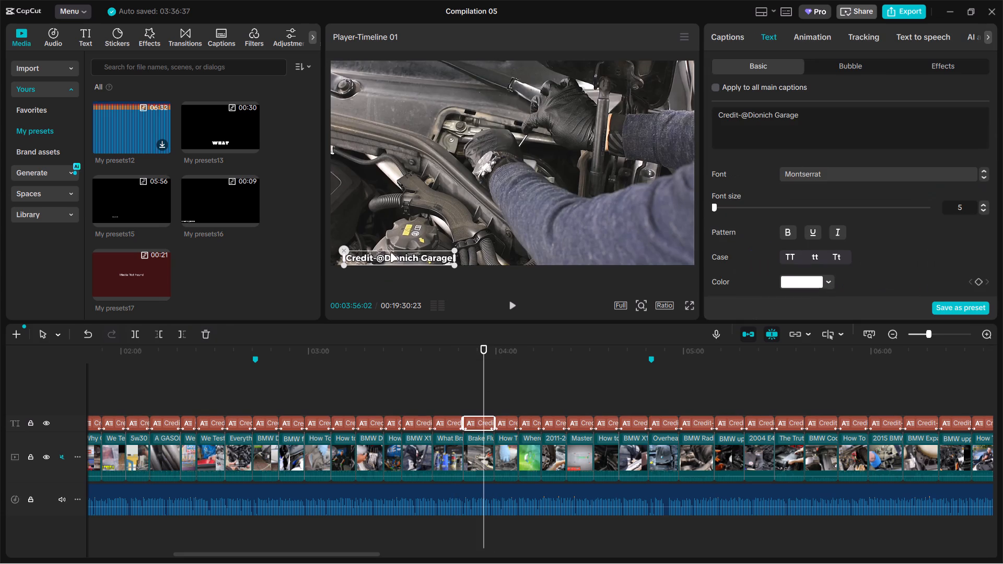
{"action": "left_click_drag", "start_coordinate": [390, 253], "coordinate": [385, 253]}
{"action": "left_click_drag", "start_coordinate": [390, 261], "coordinate": [378, 261]}
{"action": "left_click_drag", "start_coordinate": [444, 404], "coordinate": [445, 417]}
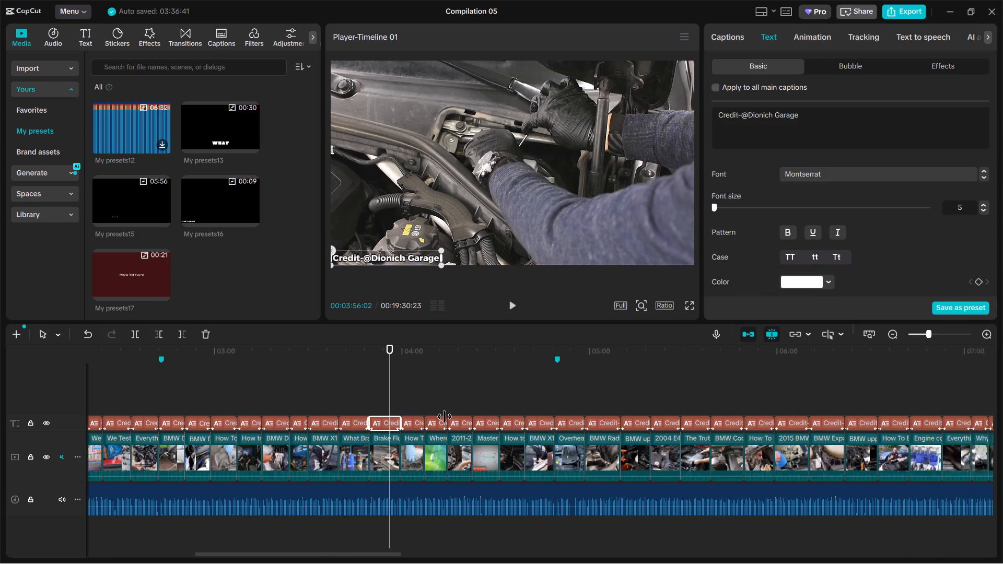
{"action": "left_click_drag", "start_coordinate": [445, 417], "coordinate": [394, 414]}
{"action": "left_click", "coordinate": [207, 396]}
{"action": "left_click_drag", "start_coordinate": [399, 264], "coordinate": [395, 263]}
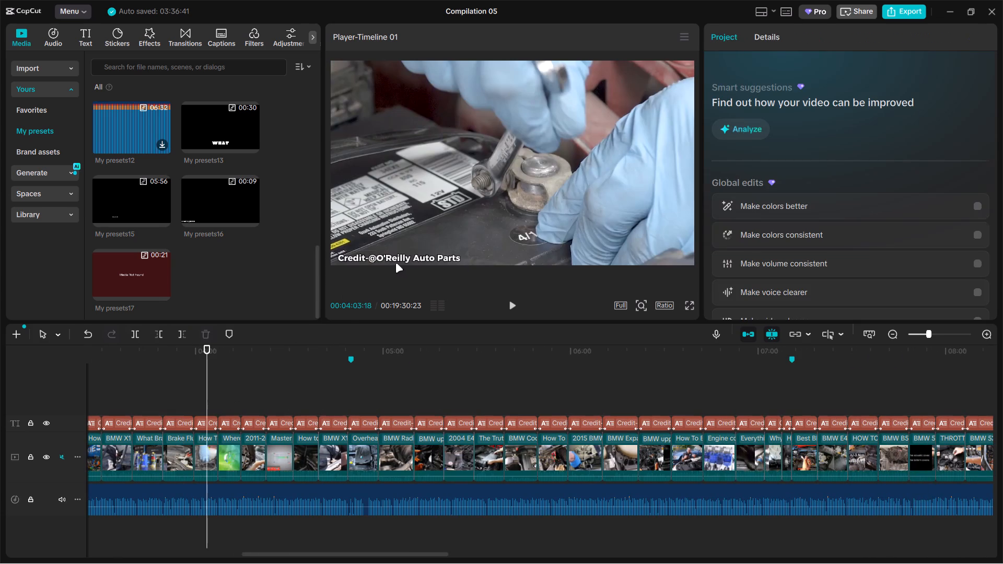
{"action": "left_click_drag", "start_coordinate": [395, 263], "coordinate": [392, 263]}
{"action": "left_click", "coordinate": [243, 377]}
{"action": "left_click", "coordinate": [220, 390]}
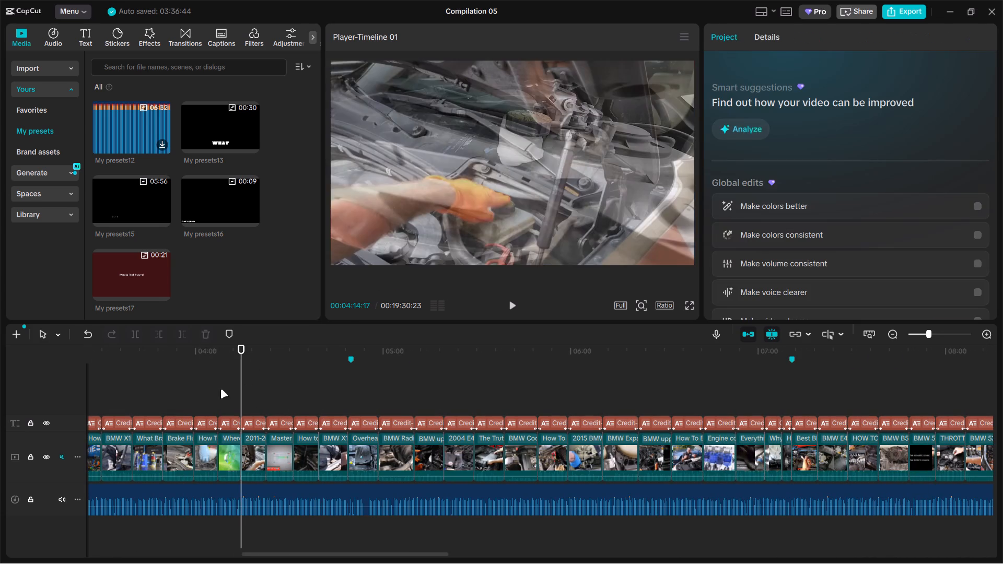
{"action": "left_click", "coordinate": [233, 385]}
{"action": "left_click", "coordinate": [391, 257]}
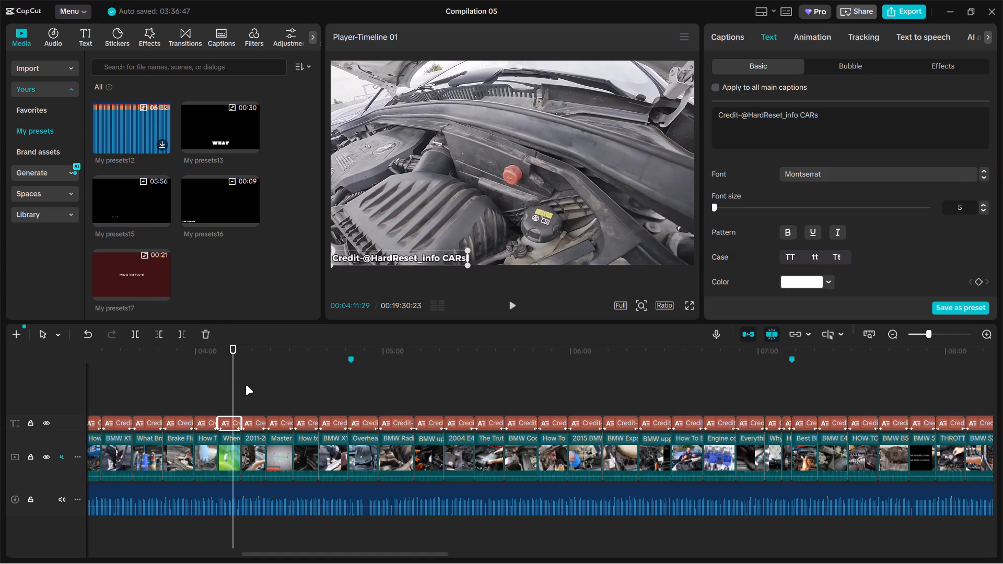
{"action": "left_click", "coordinate": [246, 385]}
{"action": "left_click", "coordinate": [255, 384]}
{"action": "left_click_drag", "start_coordinate": [395, 258], "coordinate": [378, 257]}
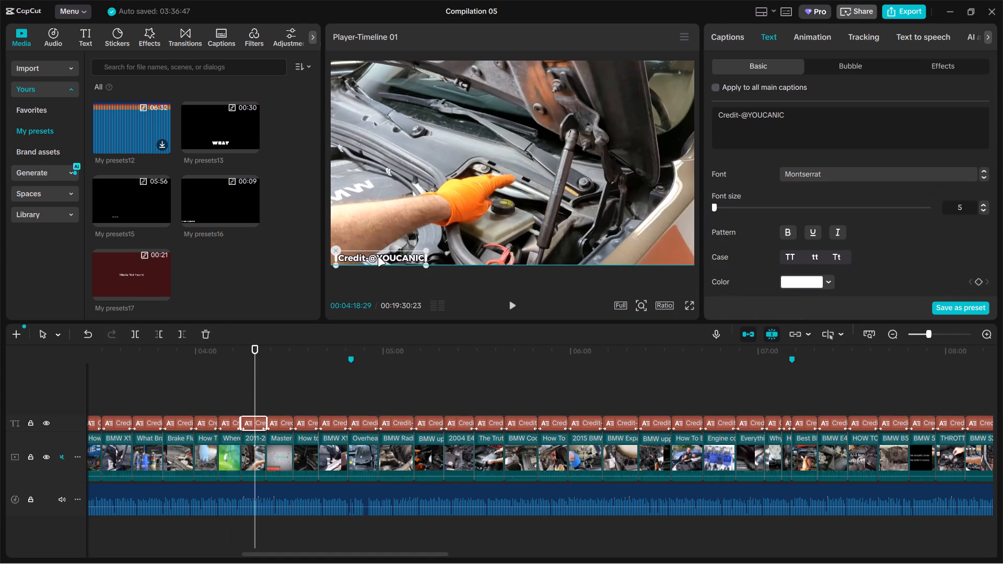
{"action": "left_click_drag", "start_coordinate": [378, 257], "coordinate": [372, 257]}
{"action": "left_click", "coordinate": [278, 380]}
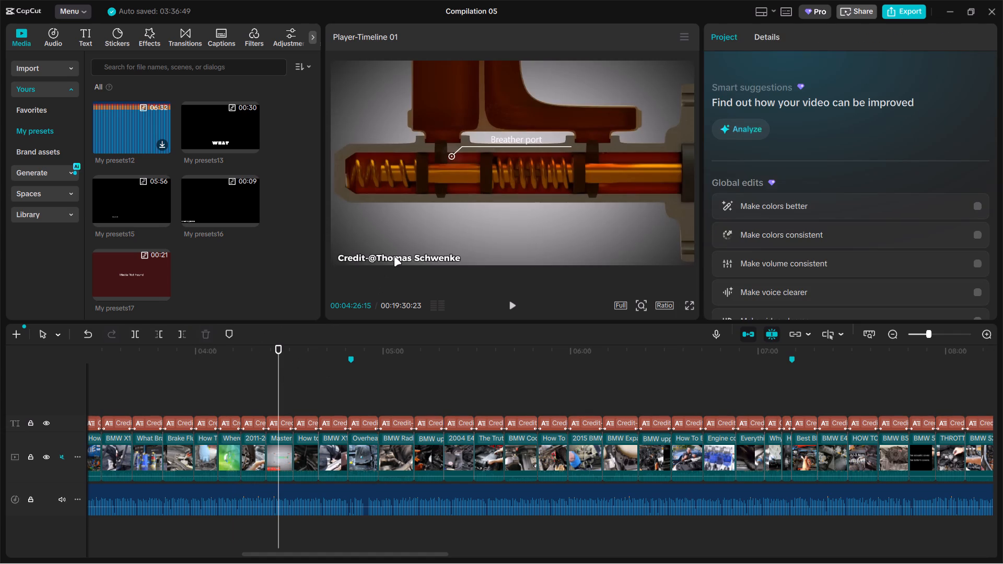
{"action": "left_click", "coordinate": [394, 257]}
{"action": "left_click", "coordinate": [305, 388]}
{"action": "left_click_drag", "start_coordinate": [398, 257], "coordinate": [397, 257]}
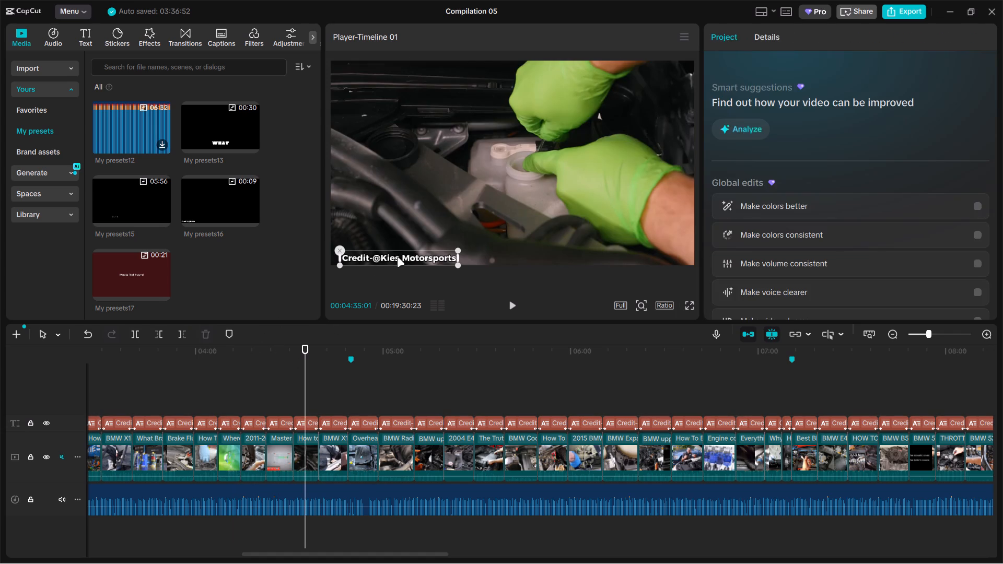
{"action": "left_click_drag", "start_coordinate": [397, 257], "coordinate": [388, 259]}
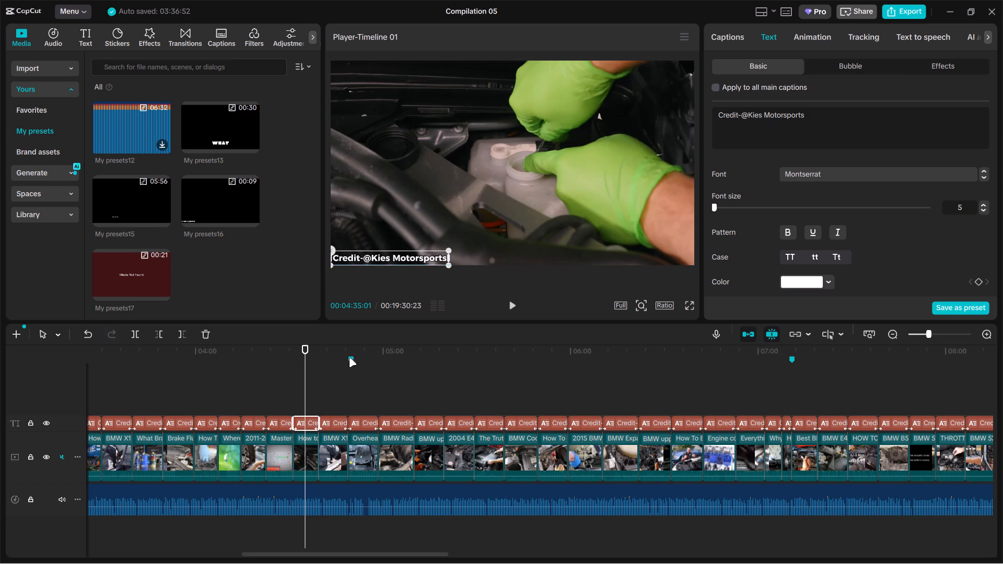
{"action": "left_click", "coordinate": [339, 383]}
{"action": "left_click_drag", "start_coordinate": [378, 258], "coordinate": [346, 257]}
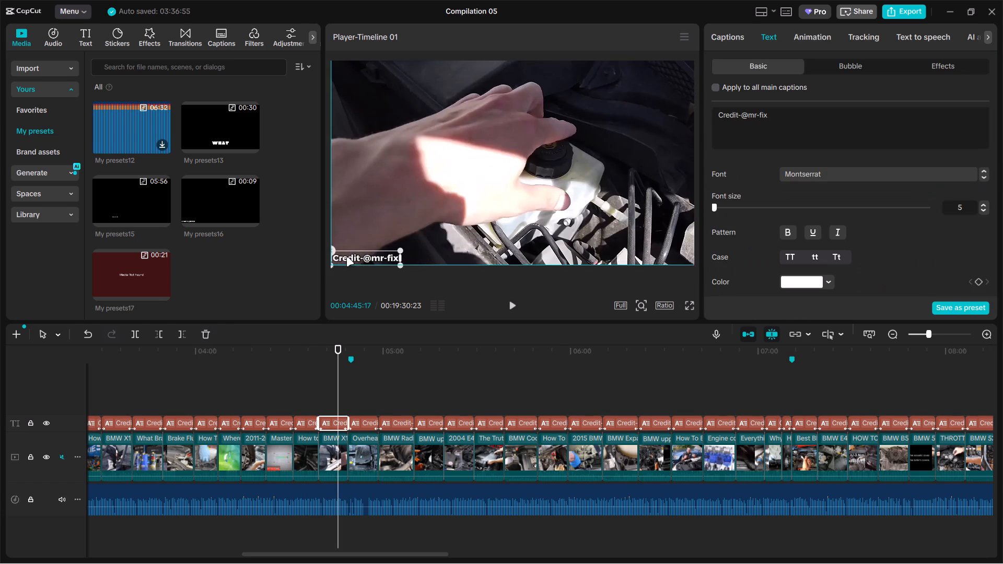
{"action": "left_click_drag", "start_coordinate": [346, 257], "coordinate": [346, 261]}
{"action": "left_click", "coordinate": [364, 377]}
{"action": "left_click_drag", "start_coordinate": [377, 261], "coordinate": [359, 261]}
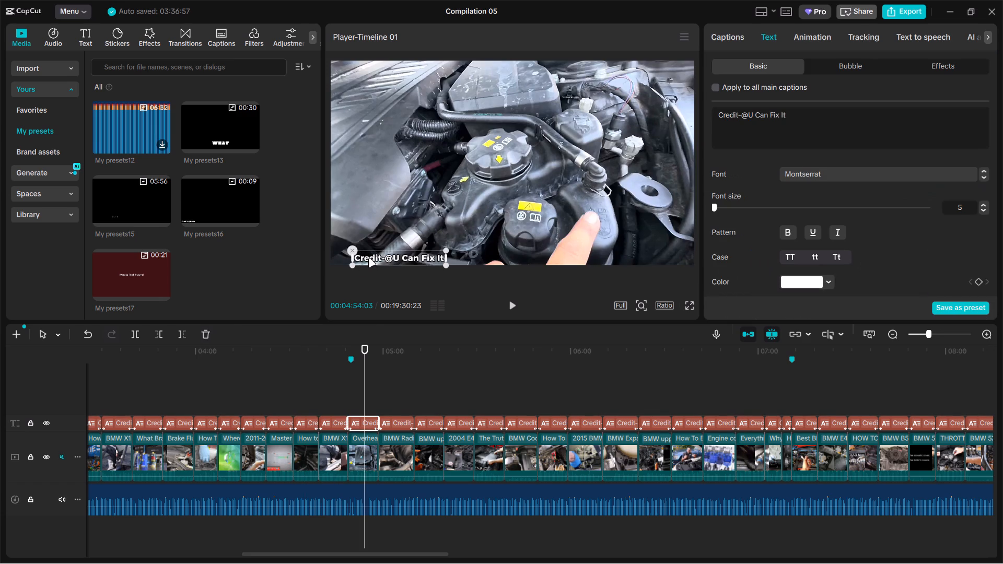
{"action": "left_click_drag", "start_coordinate": [380, 255], "coordinate": [360, 254]}
{"action": "left_click", "coordinate": [397, 360]}
{"action": "left_click_drag", "start_coordinate": [382, 256], "coordinate": [382, 256]}
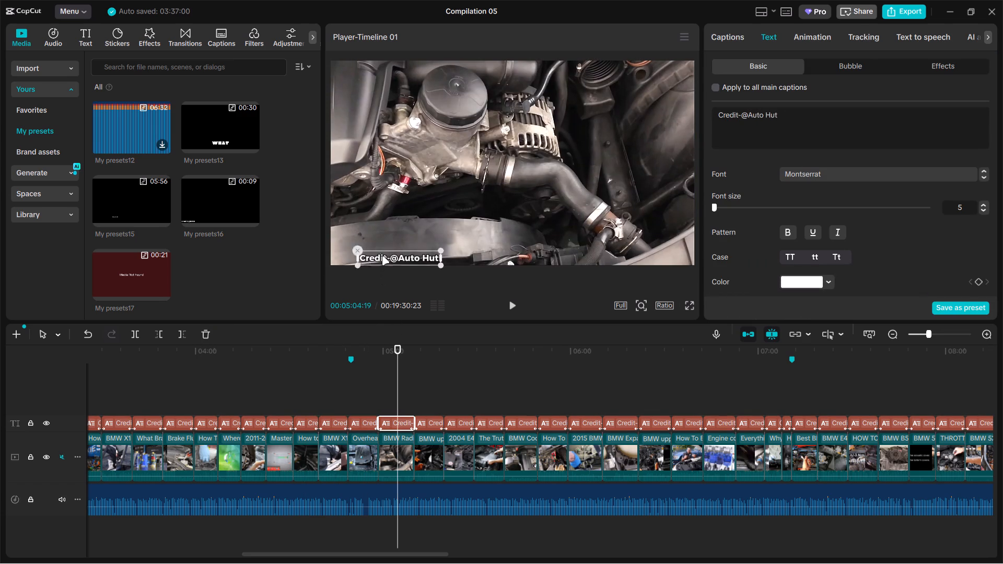
{"action": "left_click_drag", "start_coordinate": [382, 256], "coordinate": [355, 255]}
{"action": "left_click", "coordinate": [428, 370]}
{"action": "left_click_drag", "start_coordinate": [401, 267], "coordinate": [410, 264]}
{"action": "left_click_drag", "start_coordinate": [401, 261], "coordinate": [405, 260]}
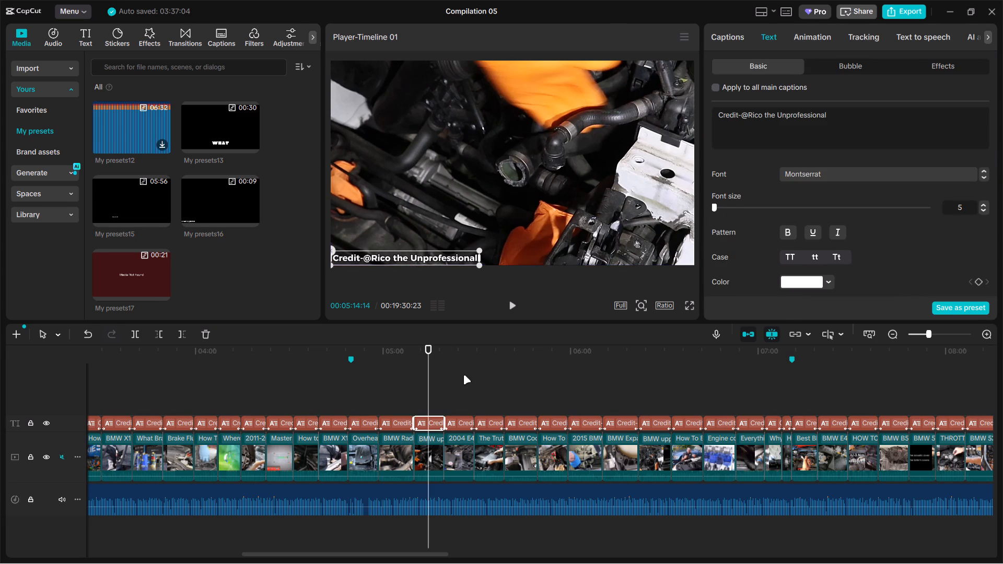
{"action": "left_click", "coordinate": [463, 375]}
{"action": "left_click_drag", "start_coordinate": [412, 259], "coordinate": [393, 260]}
{"action": "left_click", "coordinate": [489, 371]}
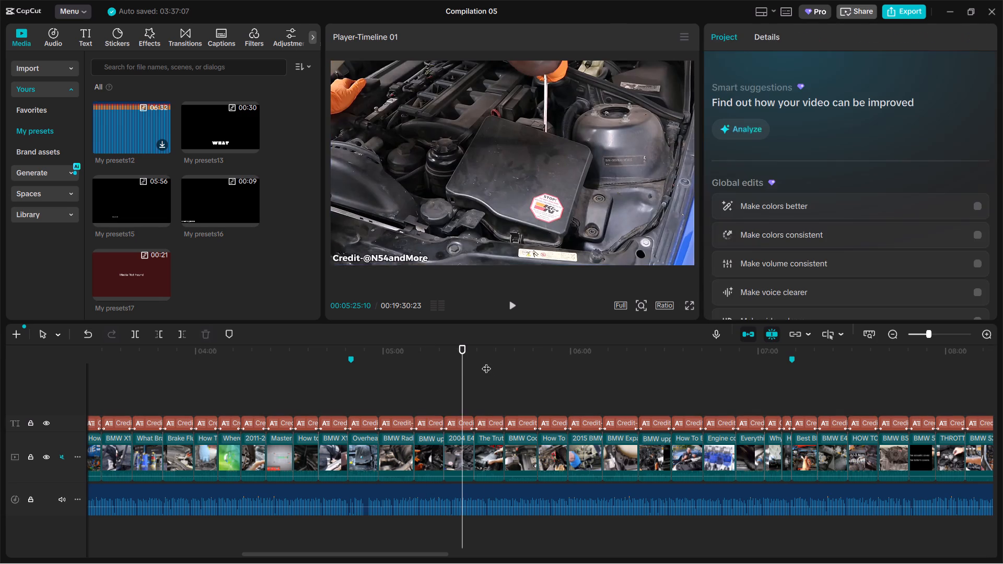
{"action": "left_click", "coordinate": [427, 260]}
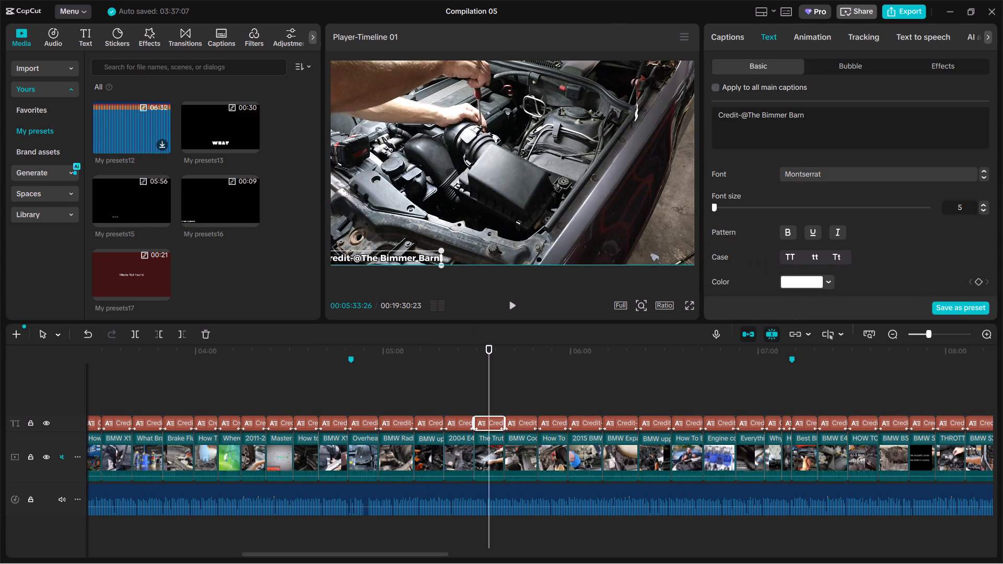
{"action": "left_click", "coordinate": [530, 379]}
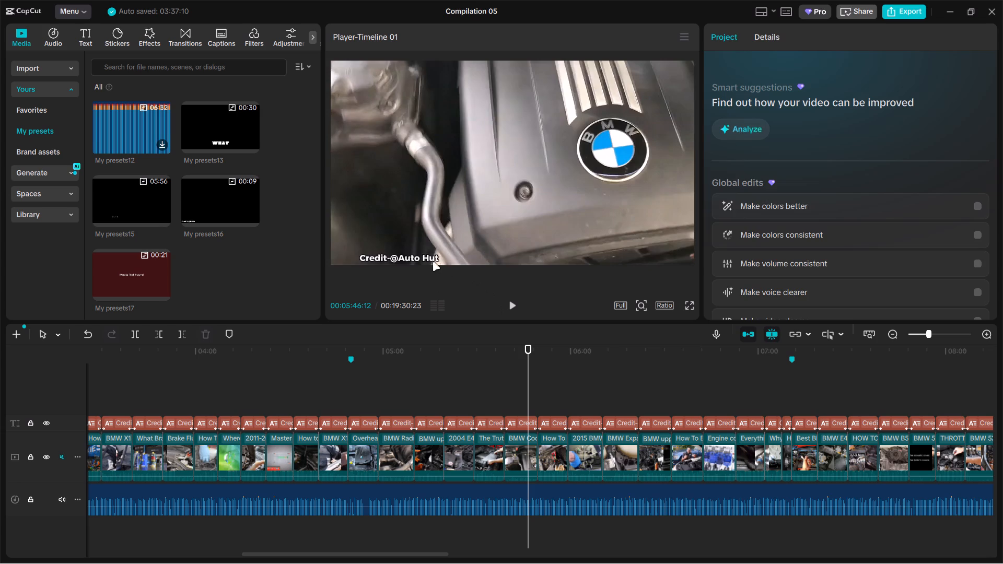
{"action": "left_click_drag", "start_coordinate": [421, 256], "coordinate": [379, 256]}
{"action": "left_click_drag", "start_coordinate": [393, 256], "coordinate": [365, 255]}
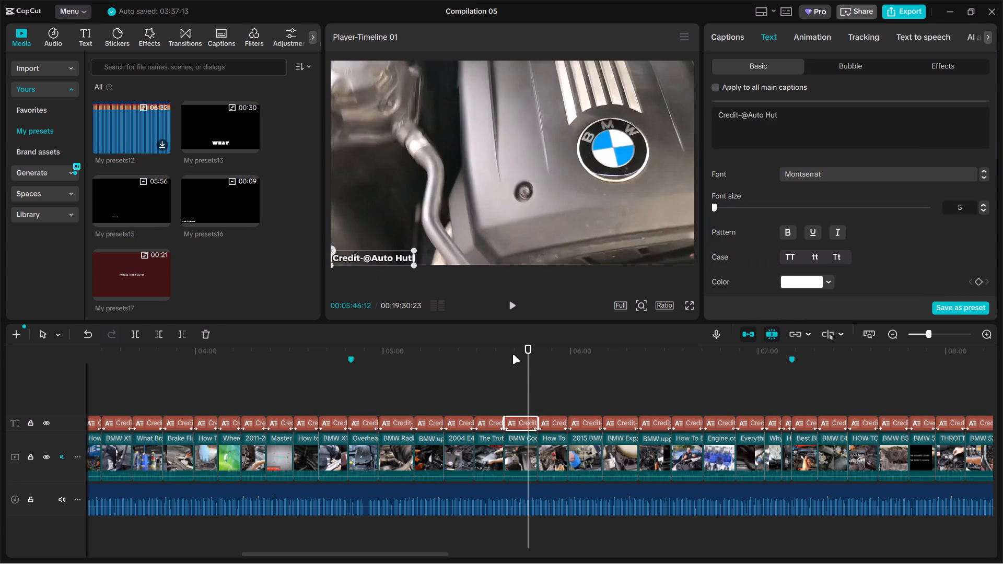
{"action": "left_click", "coordinate": [554, 383]}
{"action": "left_click", "coordinate": [388, 261]}
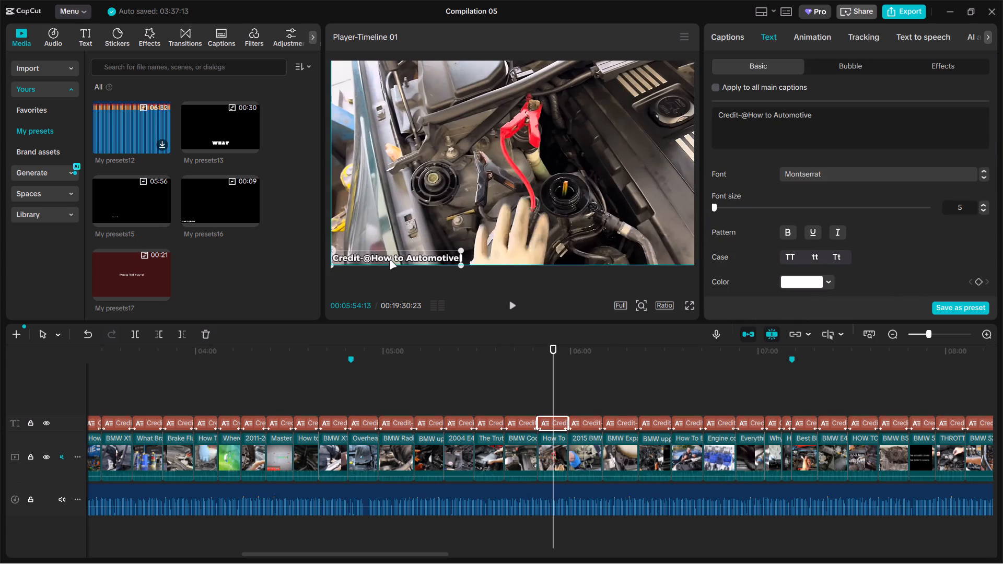
{"action": "left_click", "coordinate": [369, 256]}
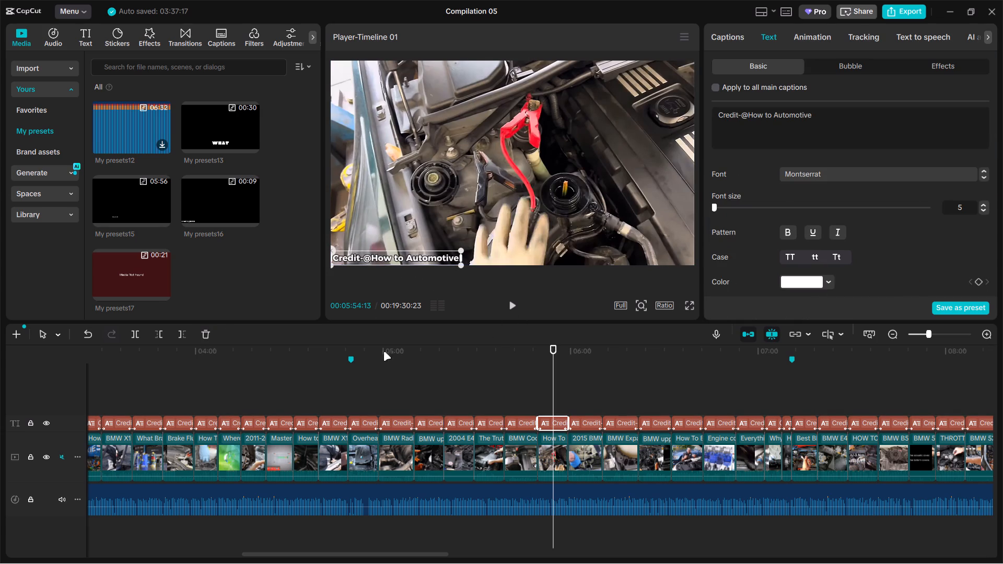
{"action": "left_click_drag", "start_coordinate": [399, 412], "coordinate": [357, 421]}
{"action": "left_click", "coordinate": [223, 386]}
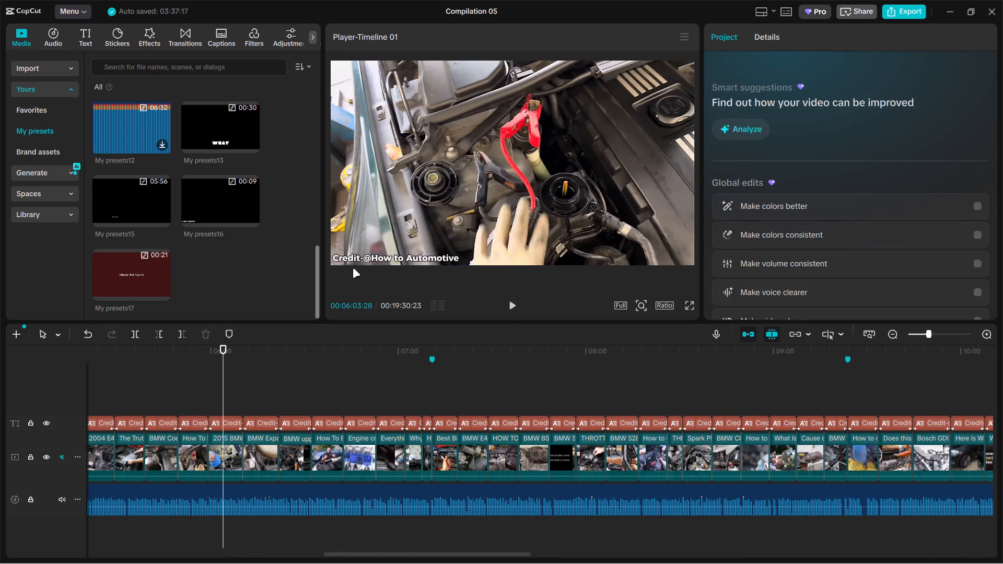
{"action": "left_click_drag", "start_coordinate": [380, 258], "coordinate": [354, 258]}
{"action": "left_click_drag", "start_coordinate": [373, 258], "coordinate": [357, 257]}
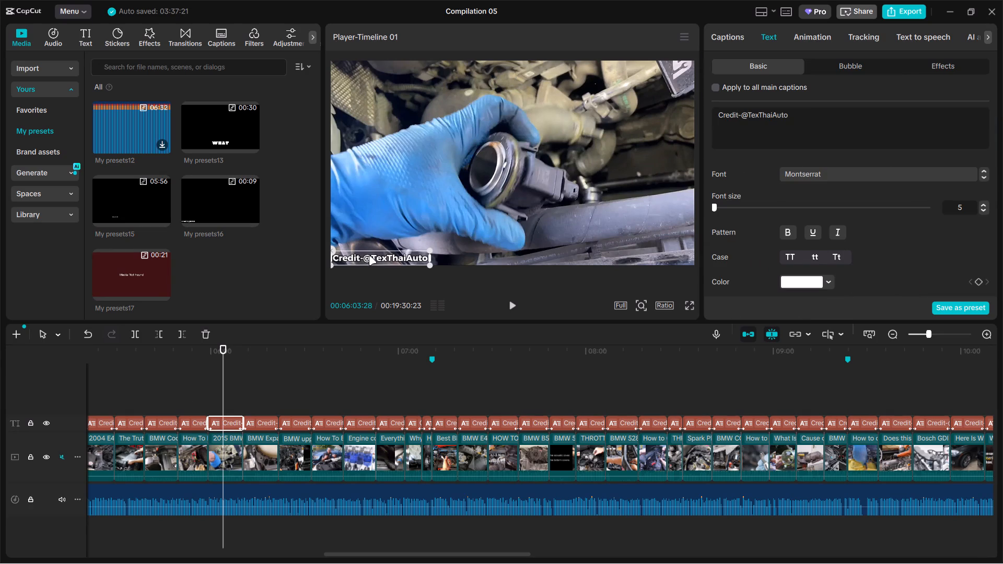
{"action": "left_click", "coordinate": [266, 380]}
{"action": "left_click_drag", "start_coordinate": [386, 254], "coordinate": [366, 254]}
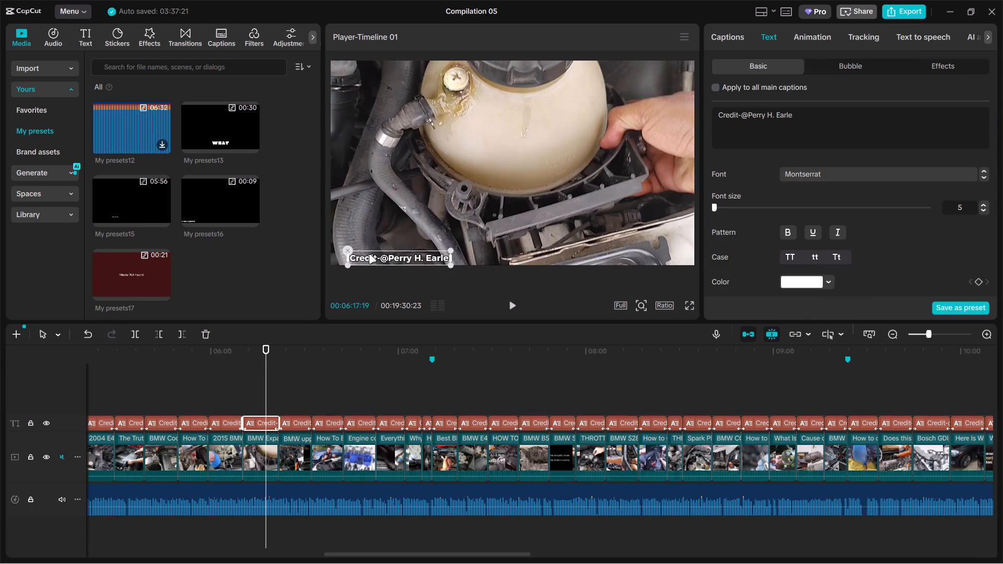
{"action": "left_click_drag", "start_coordinate": [380, 257], "coordinate": [364, 255]}
{"action": "left_click", "coordinate": [306, 358]}
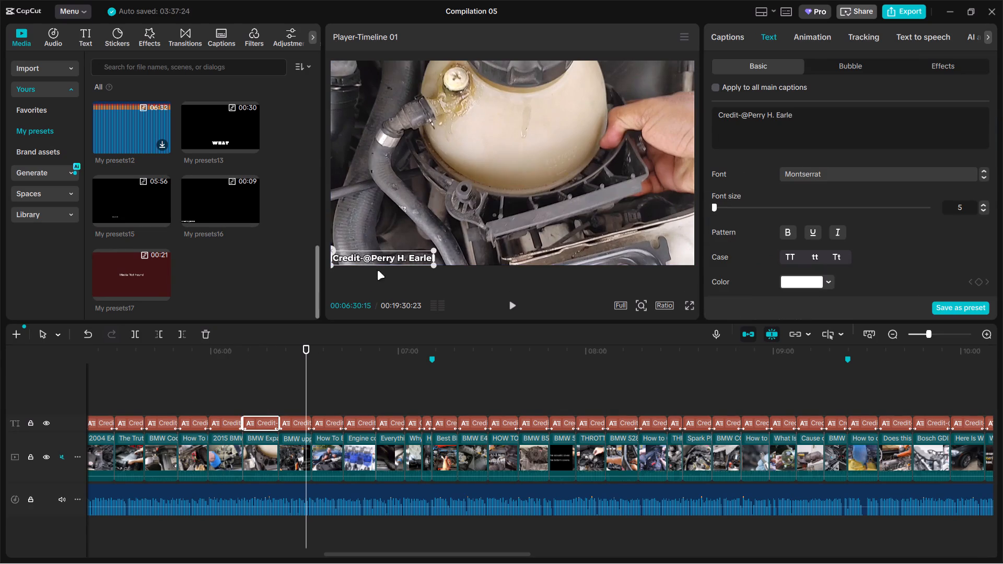
{"action": "left_click_drag", "start_coordinate": [384, 260], "coordinate": [393, 260]}
{"action": "left_click", "coordinate": [354, 352]}
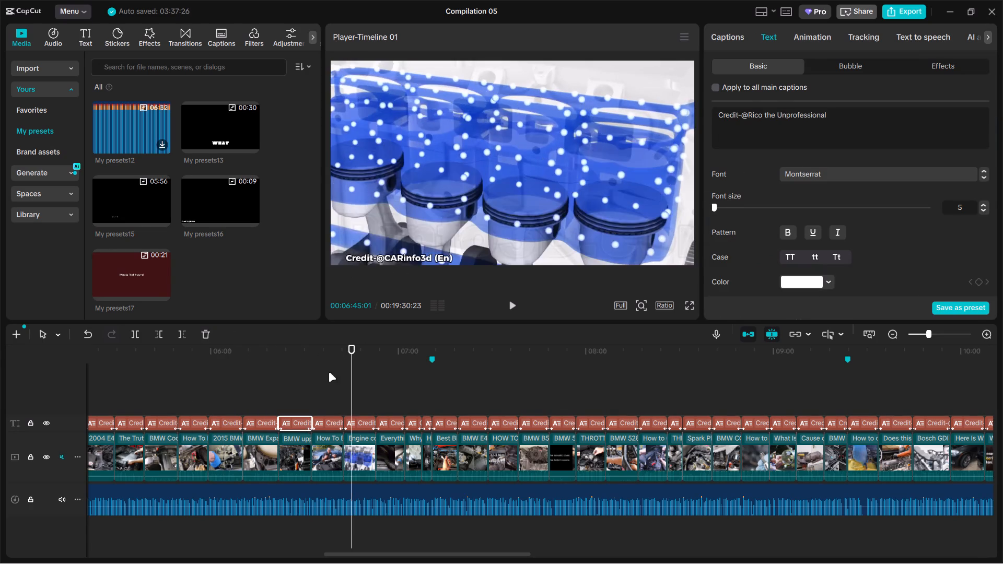
{"action": "left_click", "coordinate": [329, 372]}
{"action": "left_click", "coordinate": [387, 260]}
{"action": "left_click", "coordinate": [364, 364]}
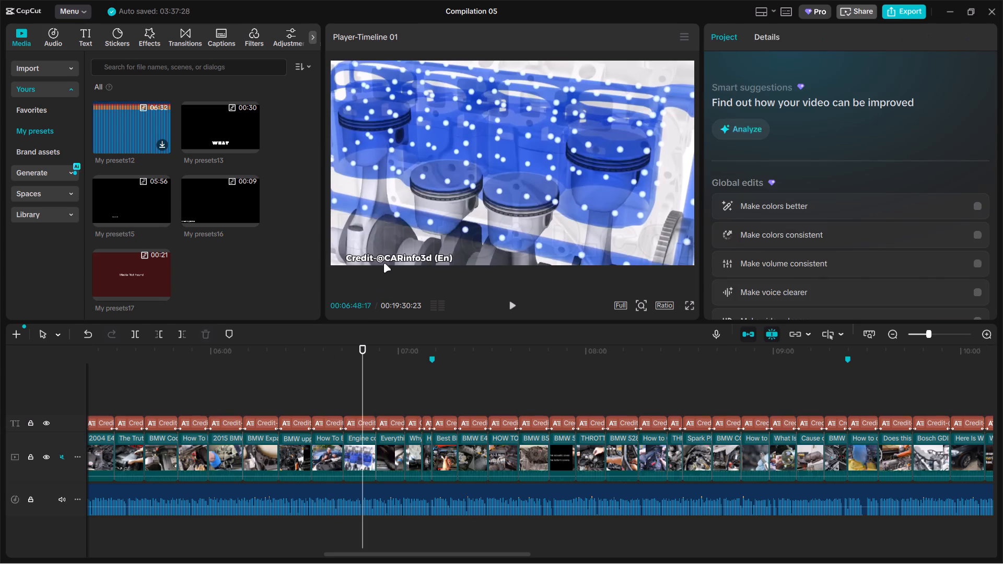
{"action": "left_click_drag", "start_coordinate": [385, 259], "coordinate": [372, 260]}
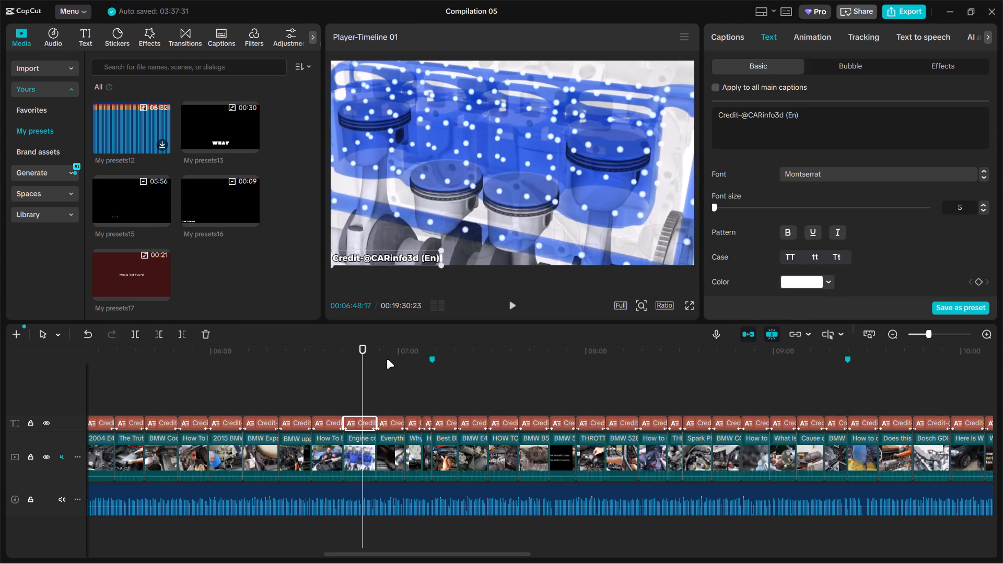
{"action": "left_click", "coordinate": [387, 359]}
{"action": "left_click_drag", "start_coordinate": [384, 260], "coordinate": [360, 260]}
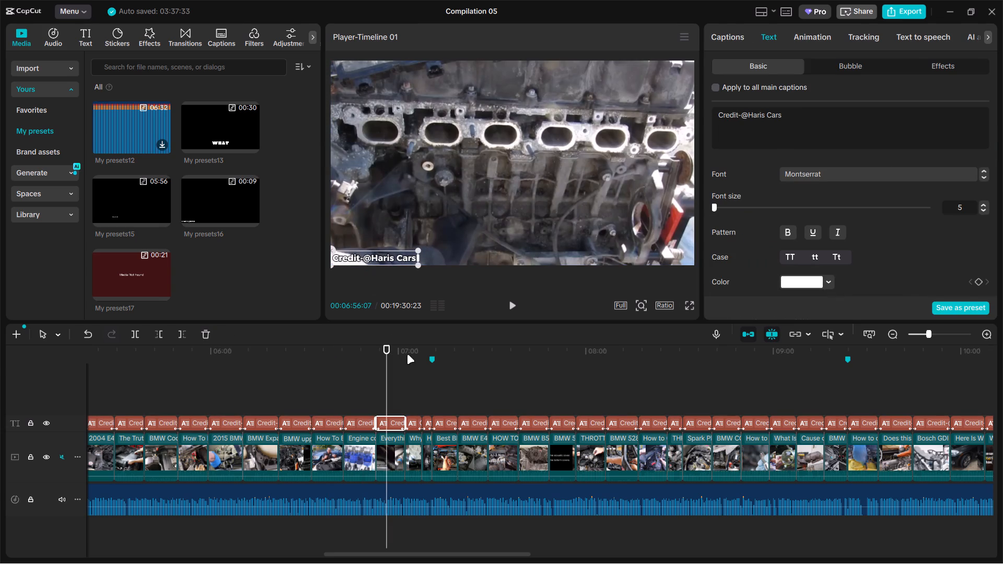
{"action": "left_click", "coordinate": [412, 376]}
{"action": "left_click_drag", "start_coordinate": [395, 262], "coordinate": [376, 262]}
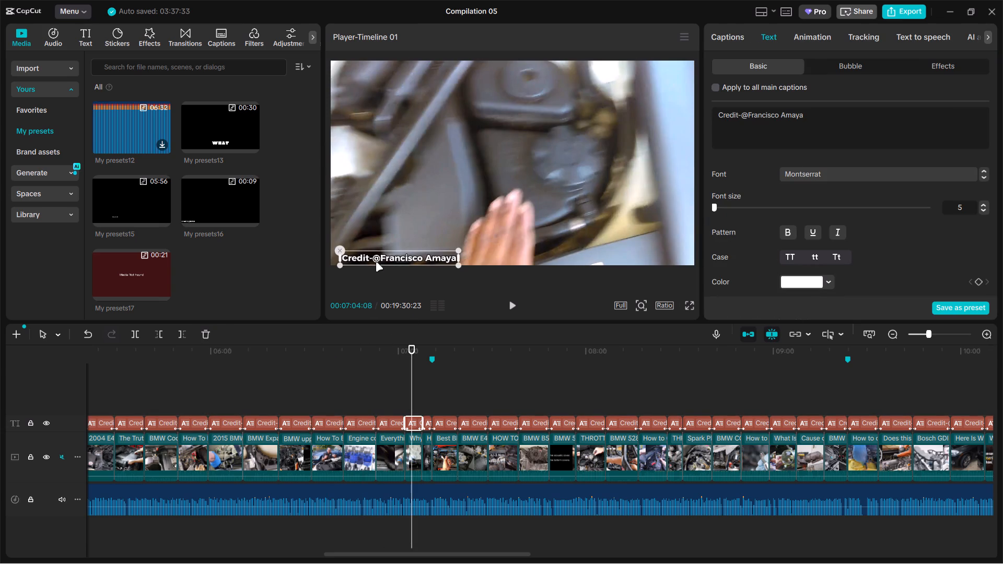
{"action": "left_click_drag", "start_coordinate": [376, 262], "coordinate": [382, 260]}
{"action": "left_click_drag", "start_coordinate": [384, 262], "coordinate": [389, 258]}
{"action": "left_click", "coordinate": [430, 380]}
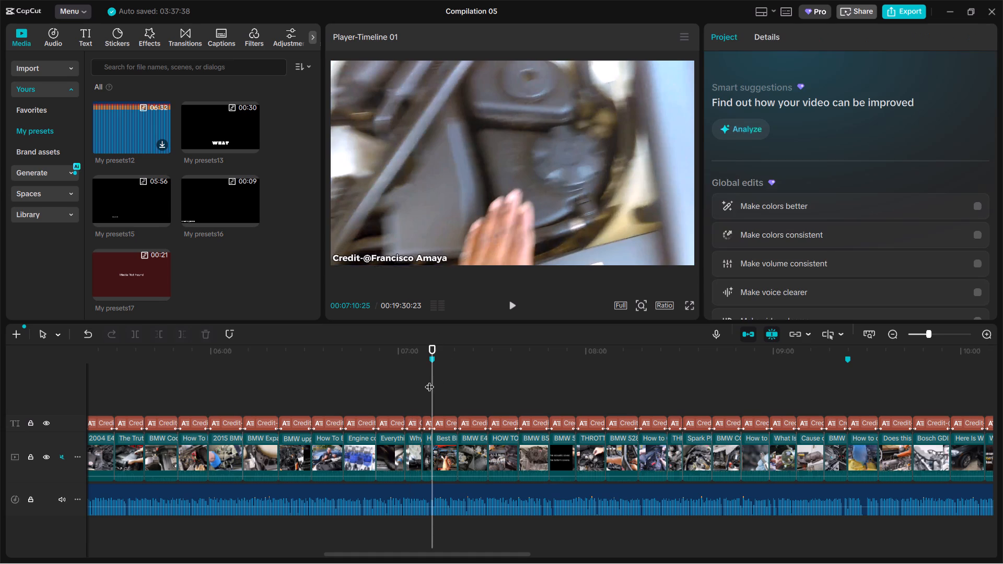
{"action": "left_click_drag", "start_coordinate": [434, 386], "coordinate": [425, 379]}
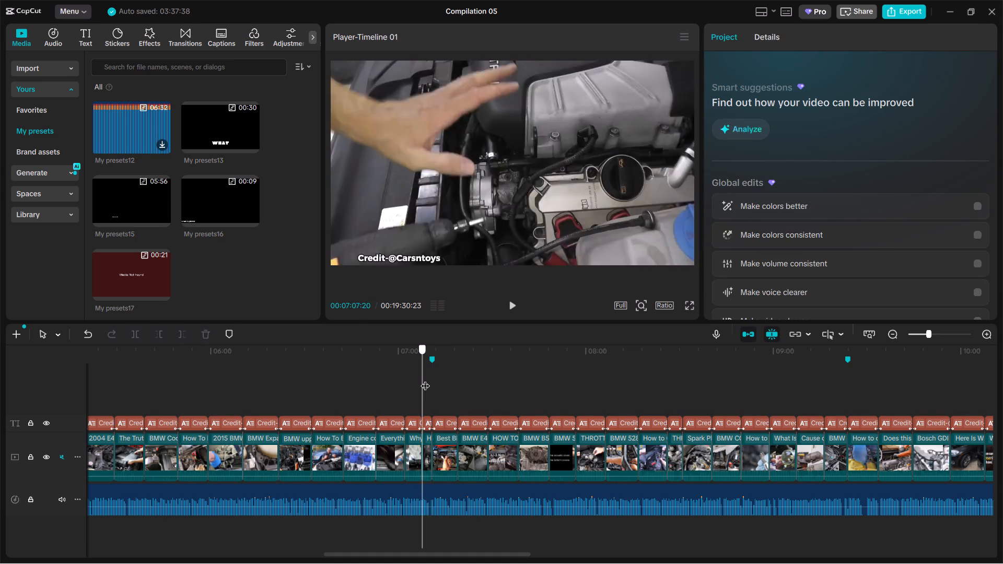
{"action": "left_click_drag", "start_coordinate": [425, 379], "coordinate": [427, 379]}
{"action": "left_click_drag", "start_coordinate": [392, 261], "coordinate": [368, 260]}
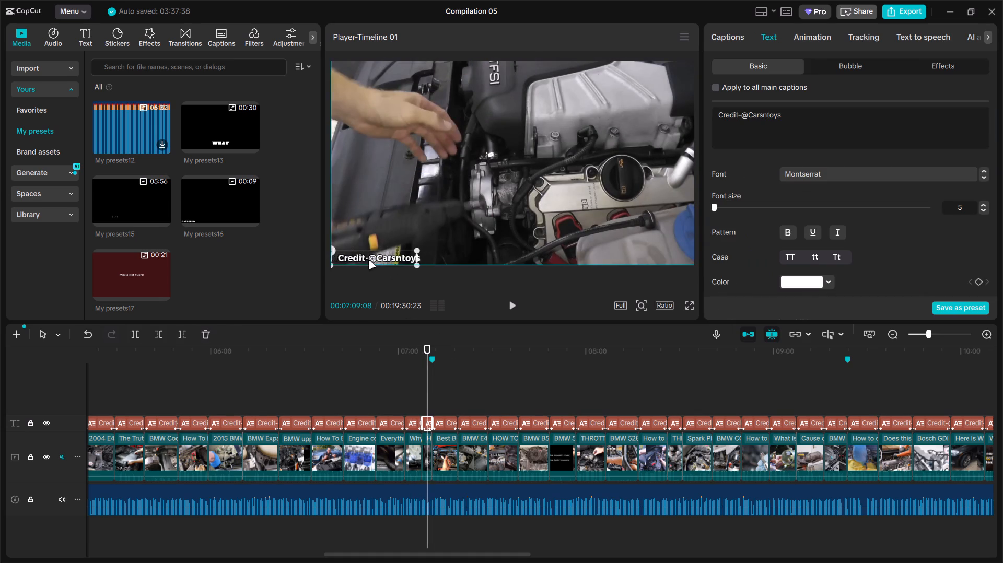
{"action": "left_click_drag", "start_coordinate": [368, 260], "coordinate": [363, 260]}
{"action": "left_click", "coordinate": [366, 261]}
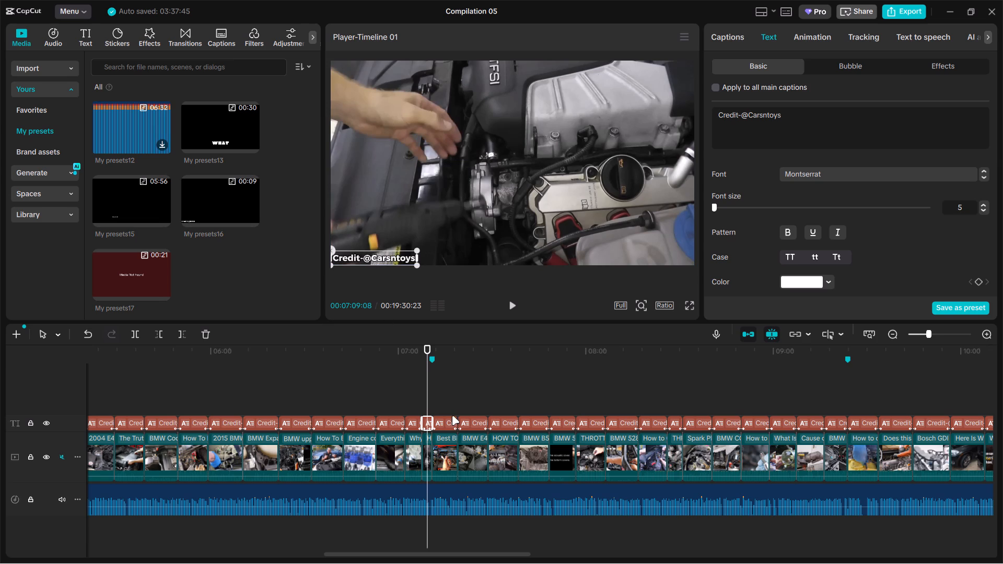
{"action": "left_click_drag", "start_coordinate": [456, 428], "coordinate": [439, 430]}
{"action": "left_click", "coordinate": [152, 390]}
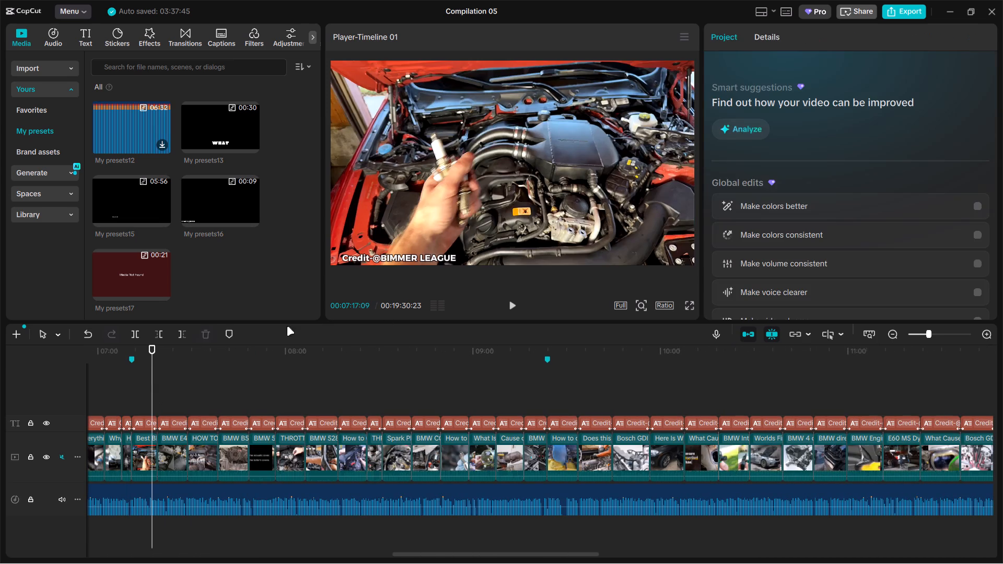
{"action": "left_click_drag", "start_coordinate": [390, 257], "coordinate": [383, 255]}
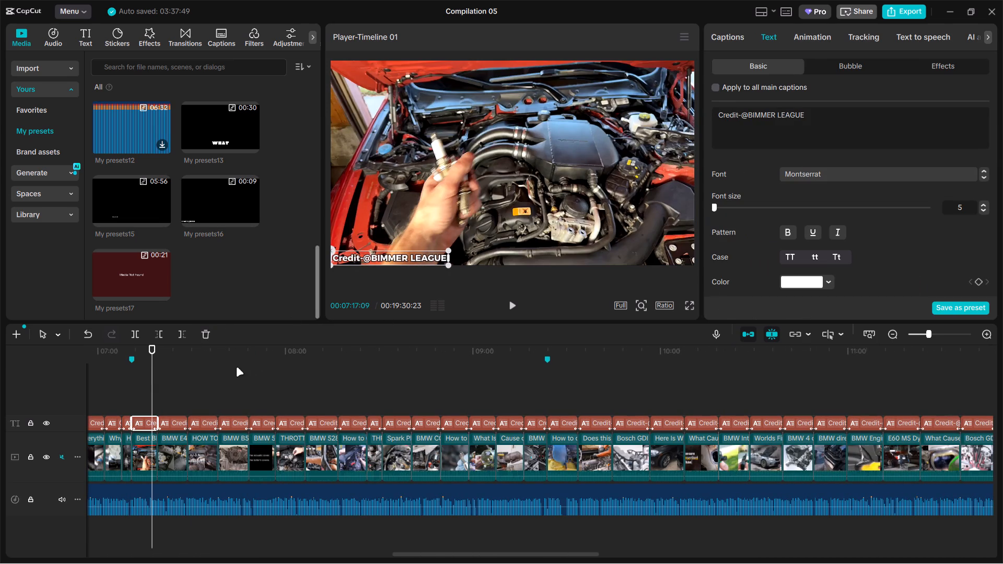
{"action": "left_click", "coordinate": [179, 387]}
{"action": "left_click", "coordinate": [360, 262]}
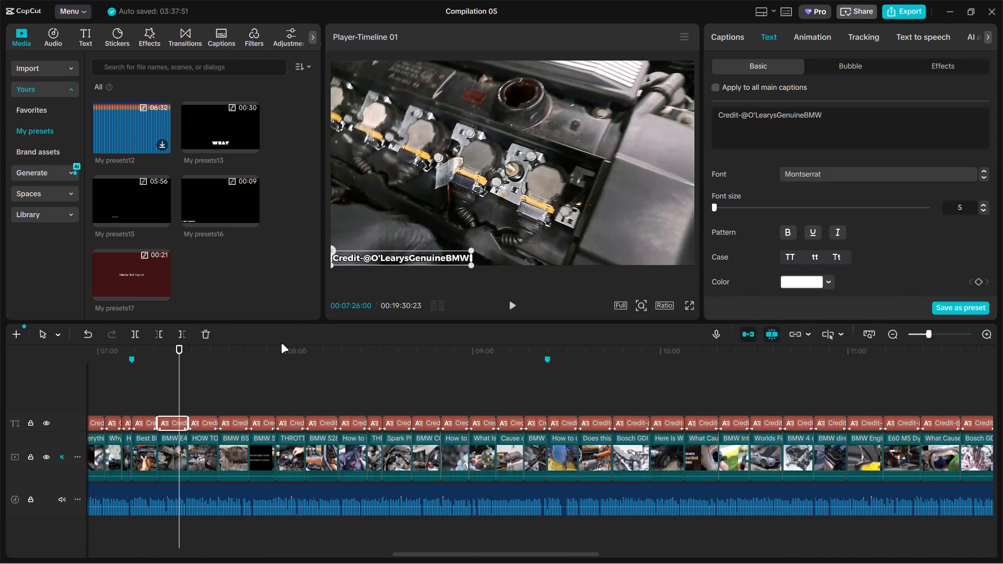
{"action": "left_click", "coordinate": [209, 390]}
{"action": "left_click_drag", "start_coordinate": [378, 253], "coordinate": [363, 249]}
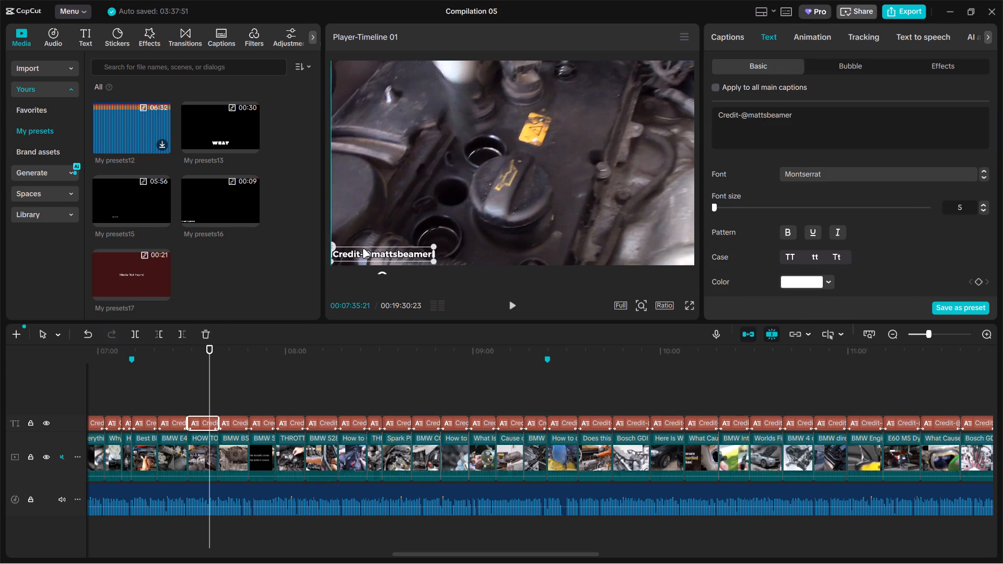
{"action": "left_click_drag", "start_coordinate": [363, 249], "coordinate": [361, 254]}
{"action": "left_click", "coordinate": [249, 381]}
{"action": "left_click", "coordinate": [237, 387]}
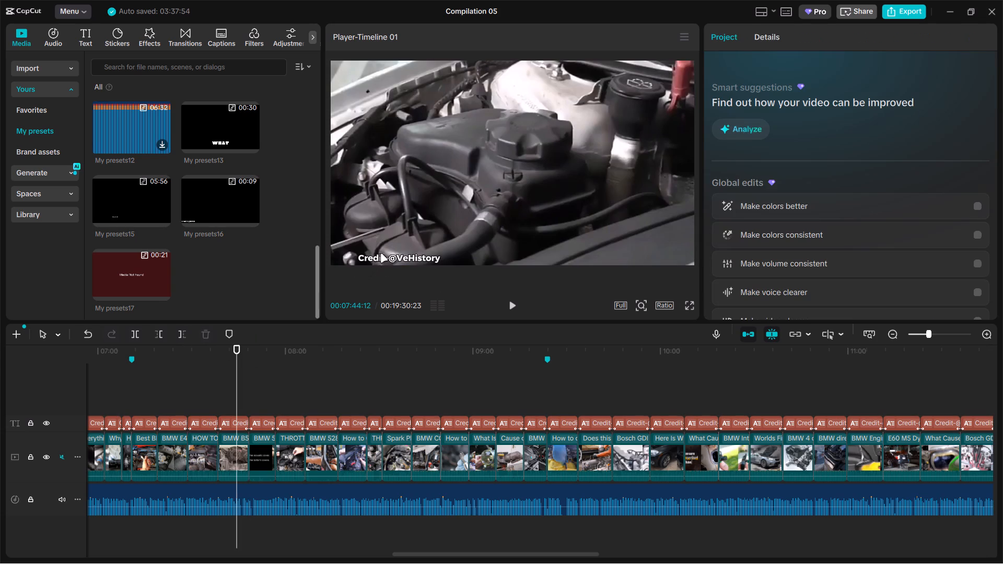
{"action": "left_click_drag", "start_coordinate": [380, 253], "coordinate": [358, 253]}
{"action": "left_click_drag", "start_coordinate": [376, 255], "coordinate": [349, 255]}
{"action": "left_click_drag", "start_coordinate": [378, 257], "coordinate": [358, 254]}
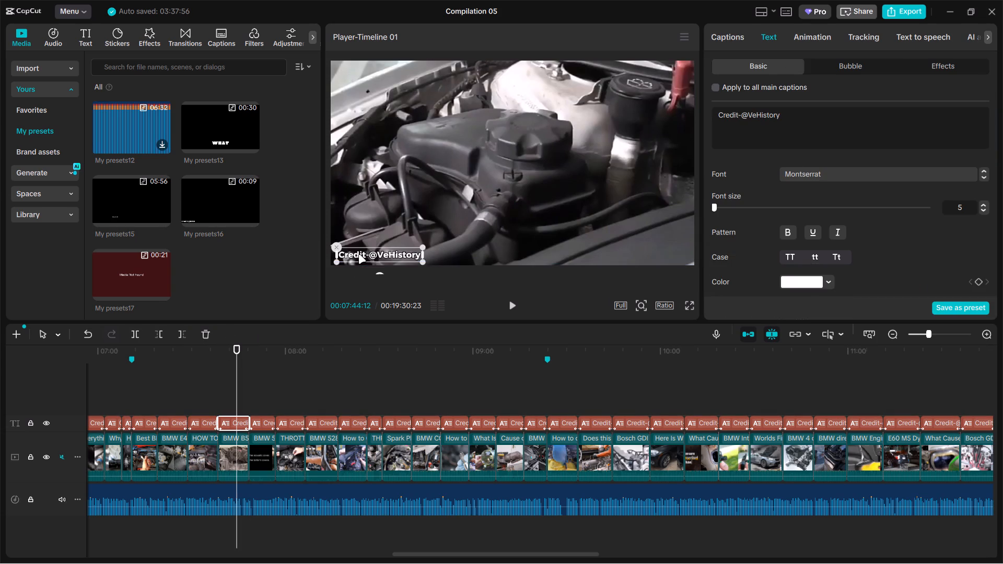
{"action": "left_click_drag", "start_coordinate": [358, 254], "coordinate": [354, 259]}
{"action": "left_click", "coordinate": [270, 370]}
{"action": "left_click_drag", "start_coordinate": [375, 259], "coordinate": [360, 257]}
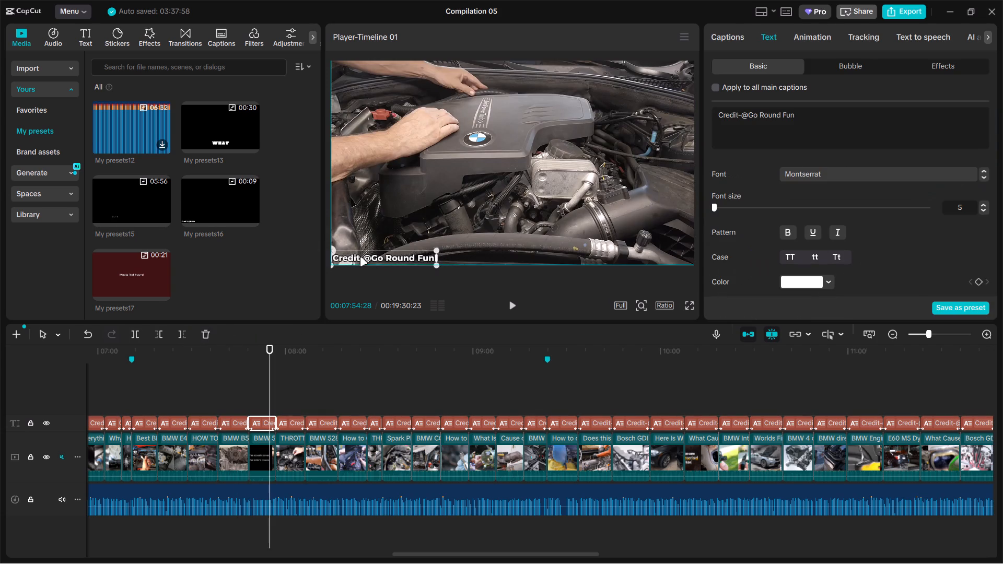
{"action": "left_click_drag", "start_coordinate": [360, 257], "coordinate": [359, 257]}
{"action": "left_click", "coordinate": [300, 362]}
{"action": "left_click_drag", "start_coordinate": [375, 255], "coordinate": [364, 255]}
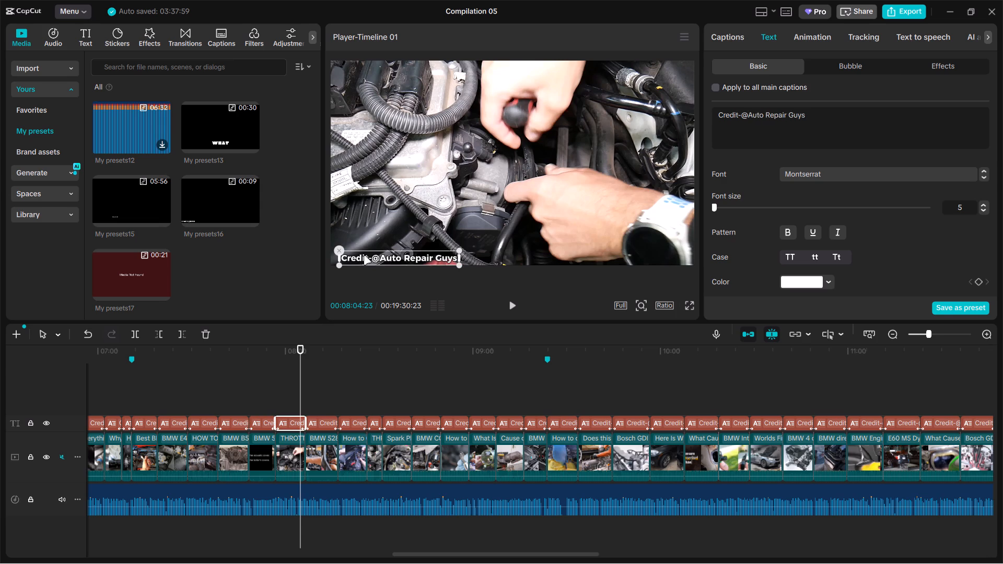
{"action": "left_click_drag", "start_coordinate": [364, 255], "coordinate": [361, 254]}
{"action": "left_click", "coordinate": [367, 253]}
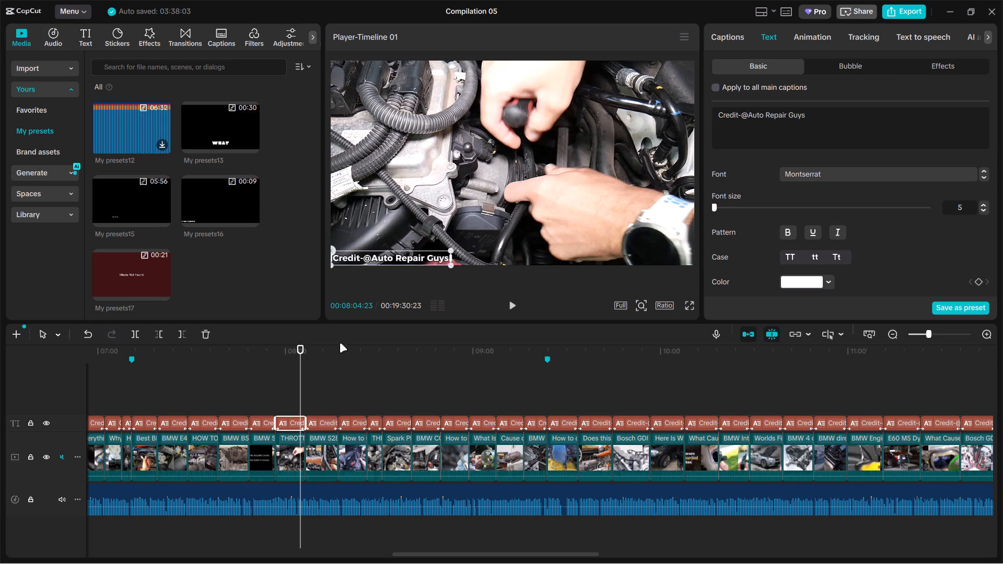
{"action": "left_click", "coordinate": [331, 367]}
{"action": "left_click_drag", "start_coordinate": [389, 259], "coordinate": [375, 256]}
{"action": "left_click_drag", "start_coordinate": [339, 367], "coordinate": [344, 367]}
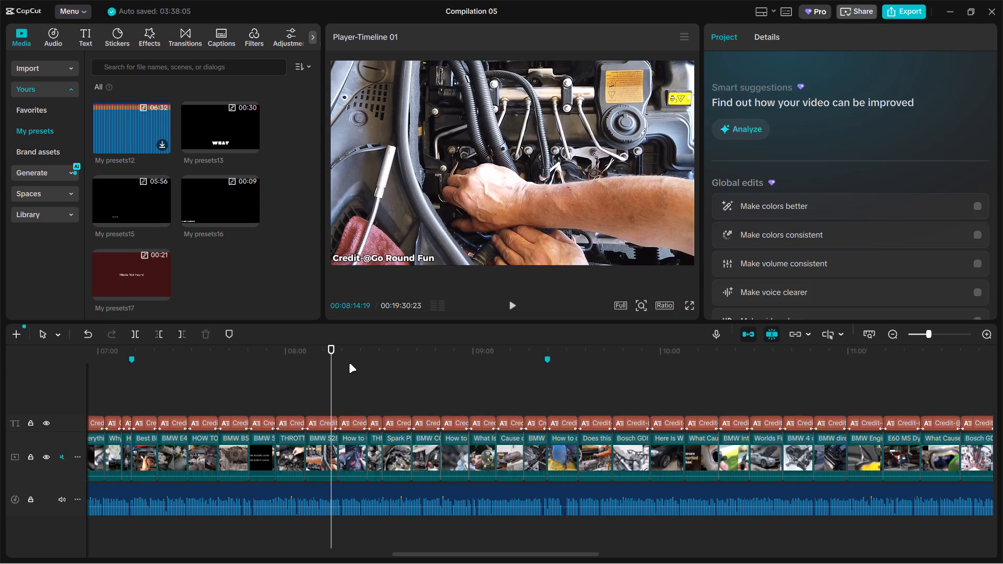
{"action": "left_click_drag", "start_coordinate": [383, 257], "coordinate": [374, 256]}
{"action": "left_click", "coordinate": [376, 372]}
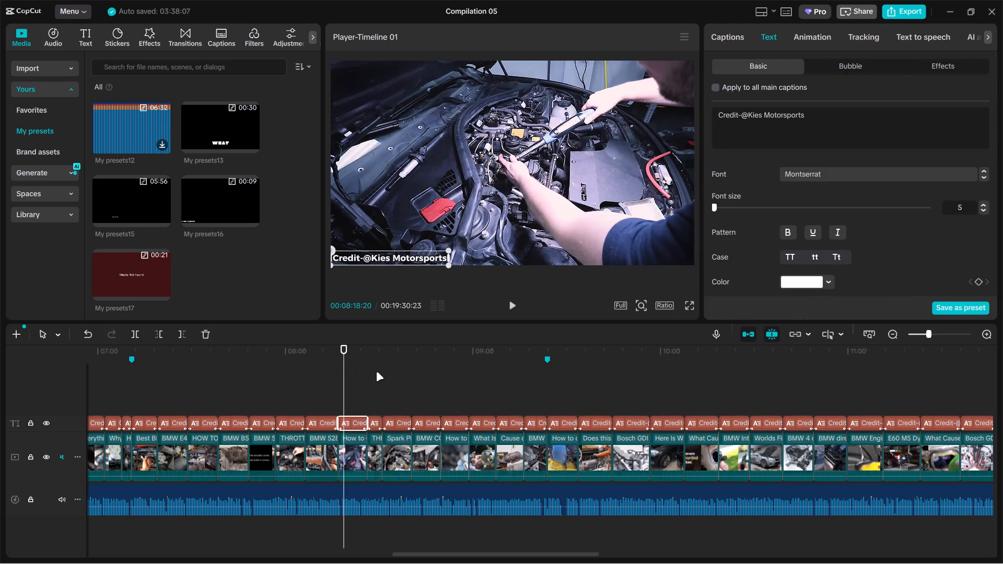
{"action": "left_click_drag", "start_coordinate": [394, 259], "coordinate": [387, 256]}
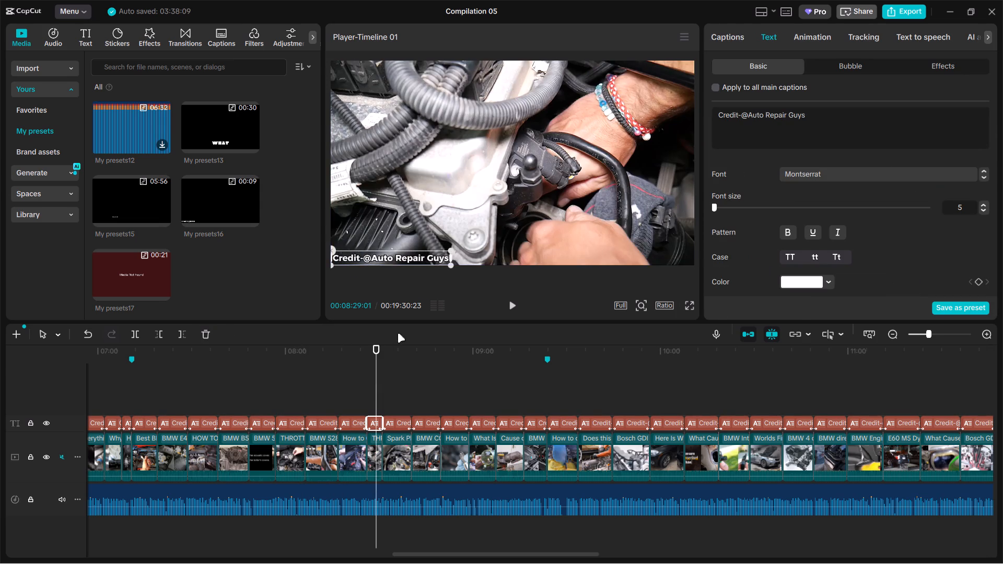
{"action": "left_click", "coordinate": [404, 358]}
{"action": "left_click_drag", "start_coordinate": [404, 257], "coordinate": [389, 255]}
{"action": "left_click", "coordinate": [422, 362]}
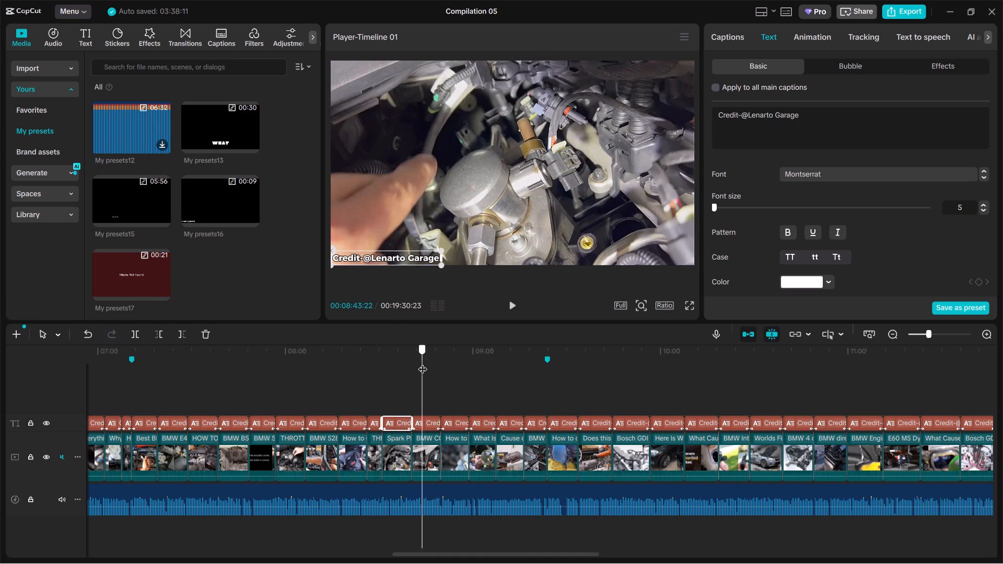
{"action": "left_click_drag", "start_coordinate": [391, 261], "coordinate": [379, 260]}
{"action": "left_click", "coordinate": [452, 367]}
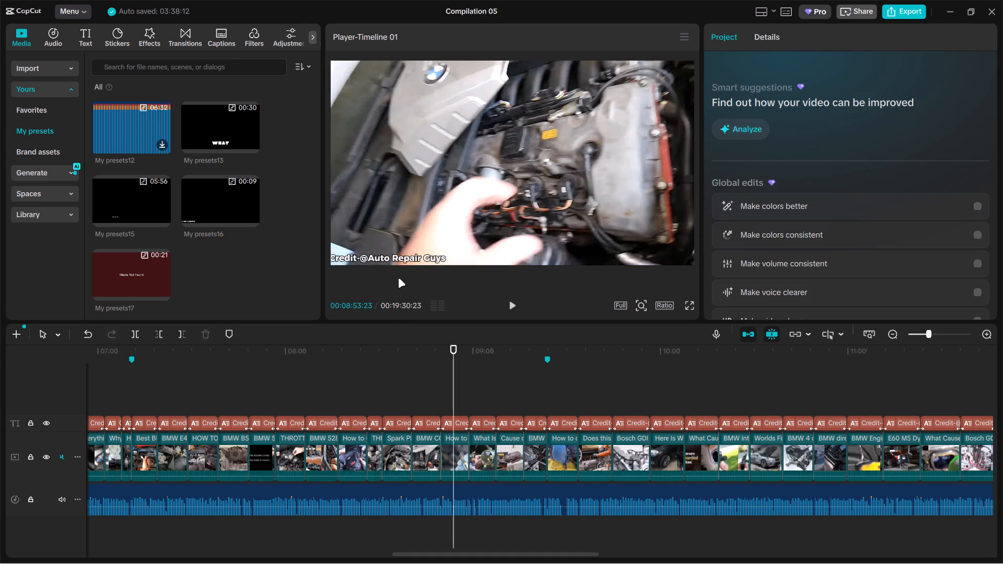
{"action": "left_click_drag", "start_coordinate": [391, 258], "coordinate": [372, 258]}
{"action": "left_click_drag", "start_coordinate": [378, 256], "coordinate": [360, 256]}
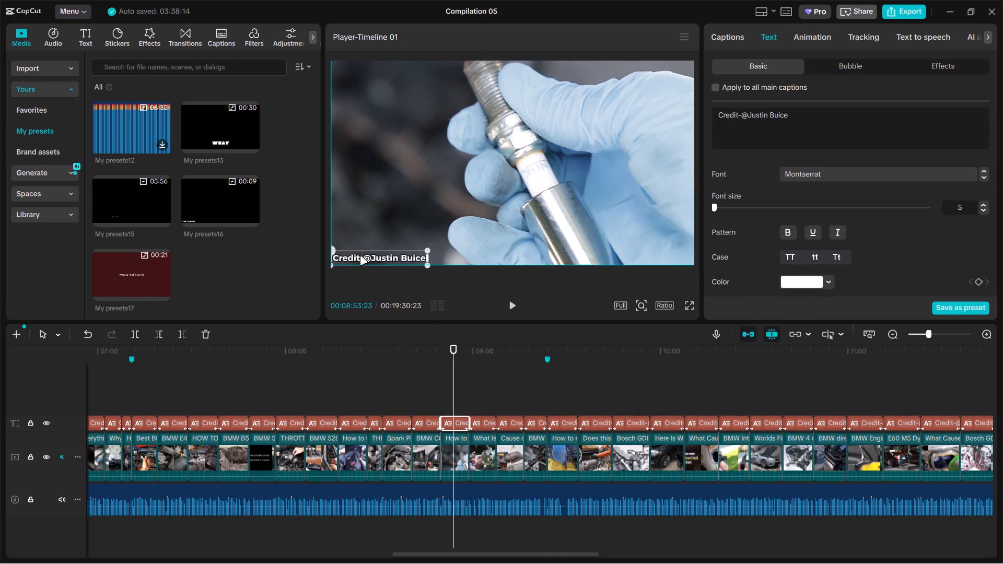
{"action": "left_click_drag", "start_coordinate": [360, 256], "coordinate": [359, 256]}
{"action": "left_click", "coordinate": [430, 370]}
{"action": "left_click_drag", "start_coordinate": [412, 419], "coordinate": [413, 422]}
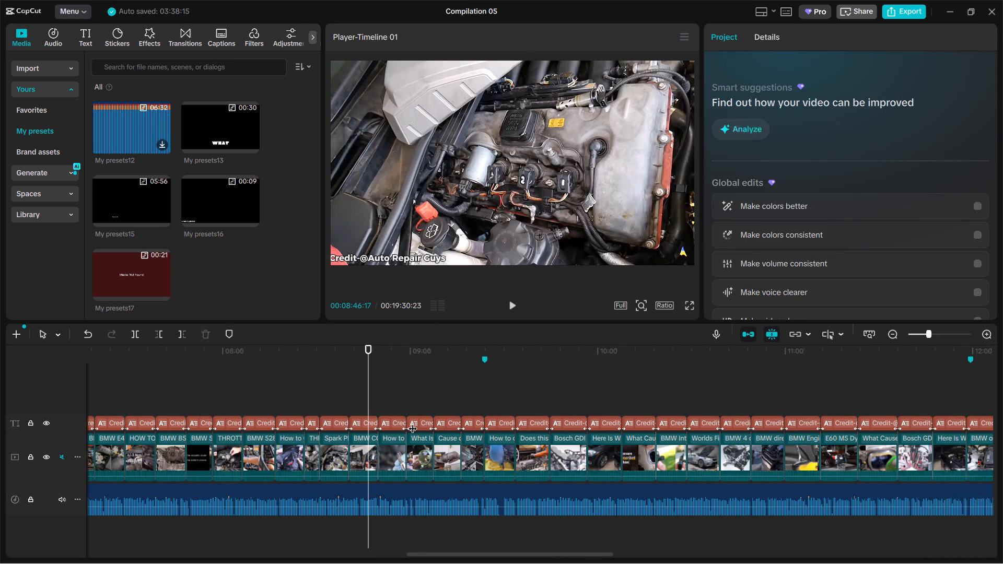
{"action": "left_click_drag", "start_coordinate": [413, 422], "coordinate": [378, 386]}
{"action": "left_click_drag", "start_coordinate": [370, 260], "coordinate": [376, 258]}
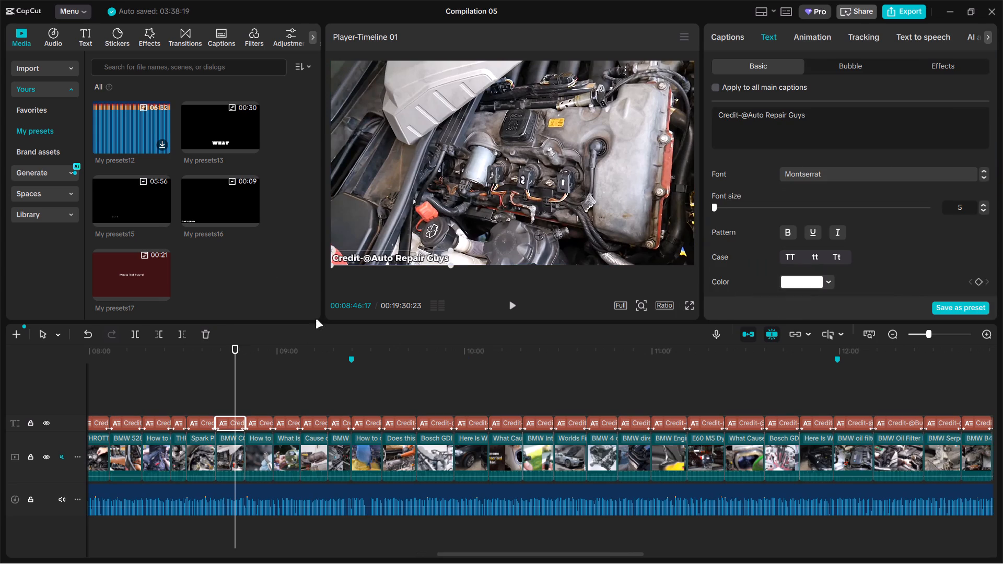
{"action": "left_click", "coordinate": [203, 392]}
{"action": "left_click", "coordinate": [229, 389]}
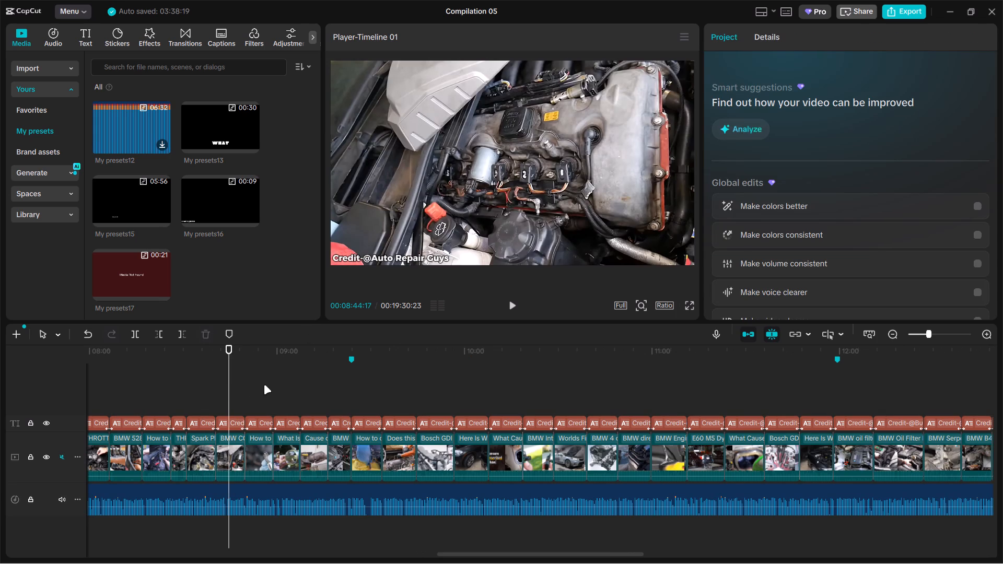
{"action": "left_click", "coordinate": [272, 386]}
{"action": "left_click", "coordinate": [301, 393]}
{"action": "left_click", "coordinate": [288, 393]}
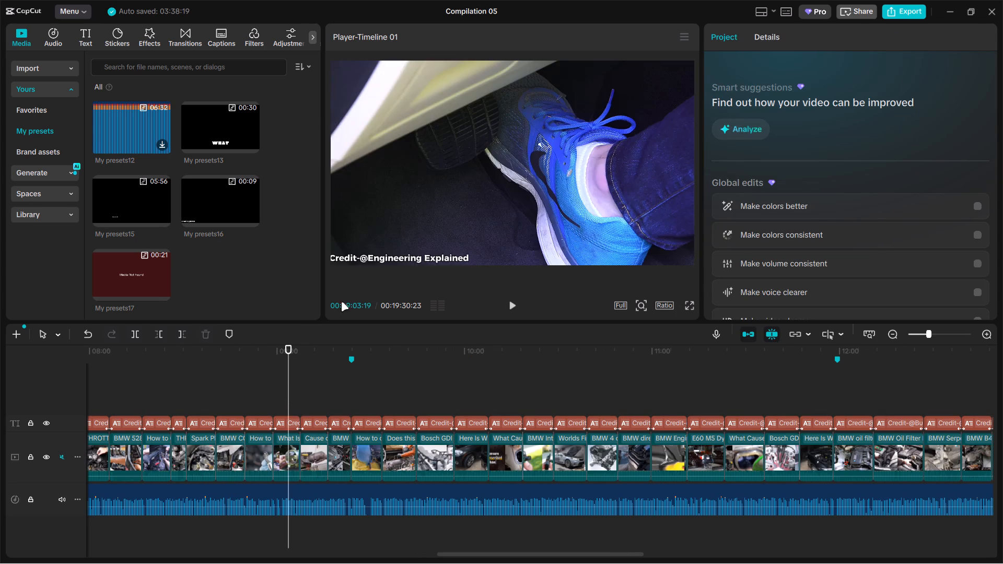
{"action": "left_click", "coordinate": [374, 256]}
{"action": "left_click", "coordinate": [311, 381]}
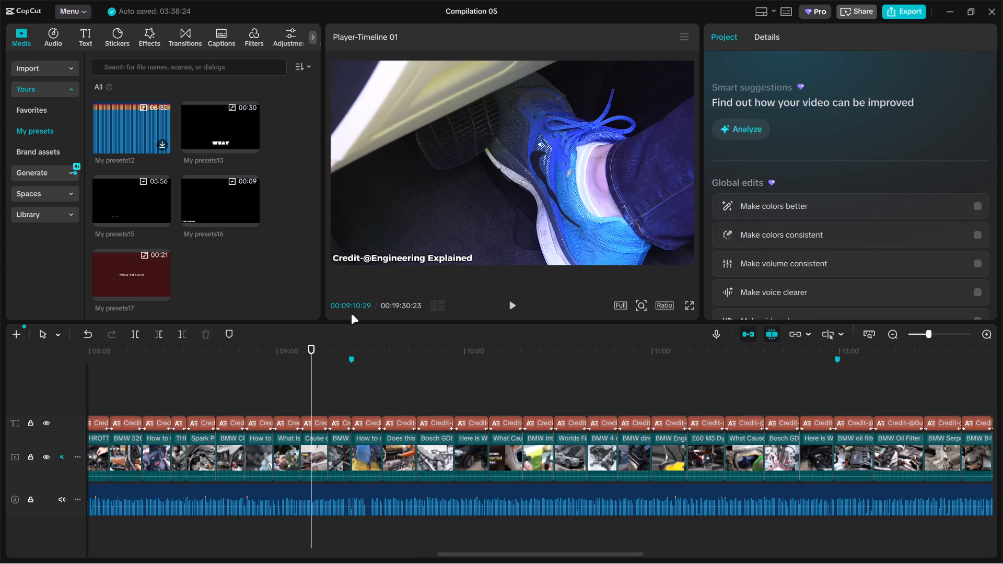
{"action": "left_click_drag", "start_coordinate": [385, 262], "coordinate": [374, 260]}
{"action": "left_click", "coordinate": [346, 378]}
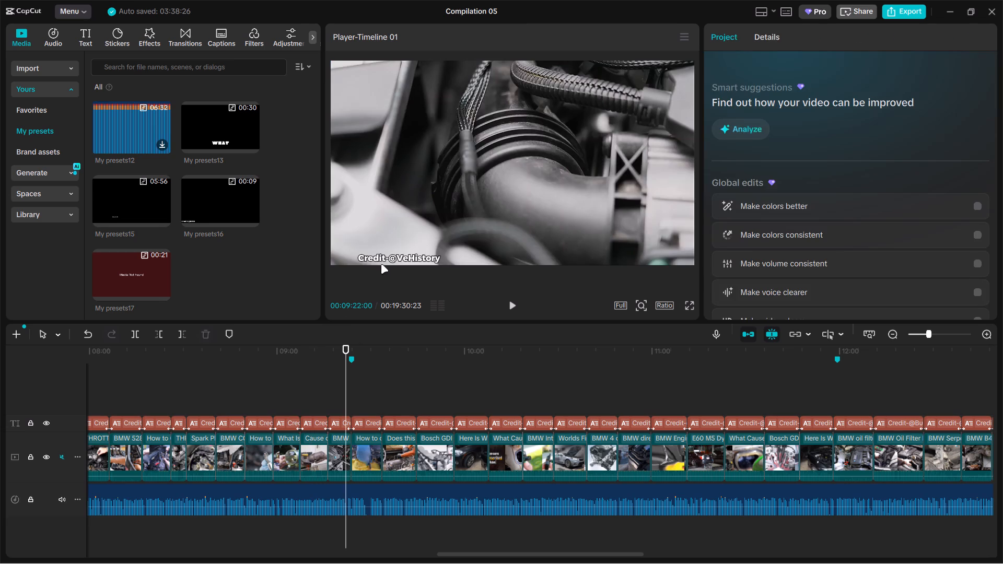
{"action": "left_click_drag", "start_coordinate": [383, 261], "coordinate": [360, 262]}
{"action": "left_click", "coordinate": [375, 376]}
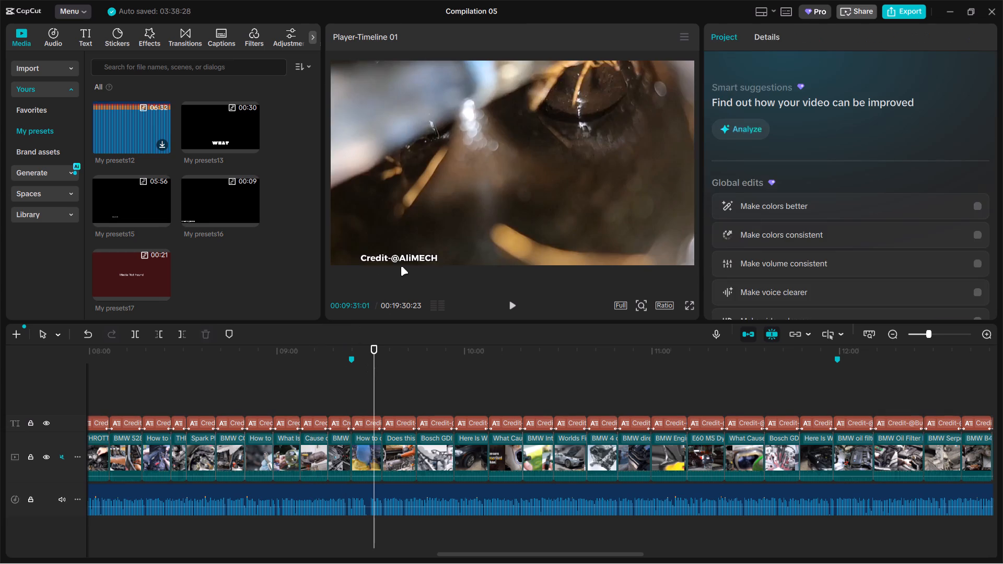
{"action": "left_click_drag", "start_coordinate": [401, 266], "coordinate": [377, 263]}
{"action": "key", "text": "ctrl+z"}
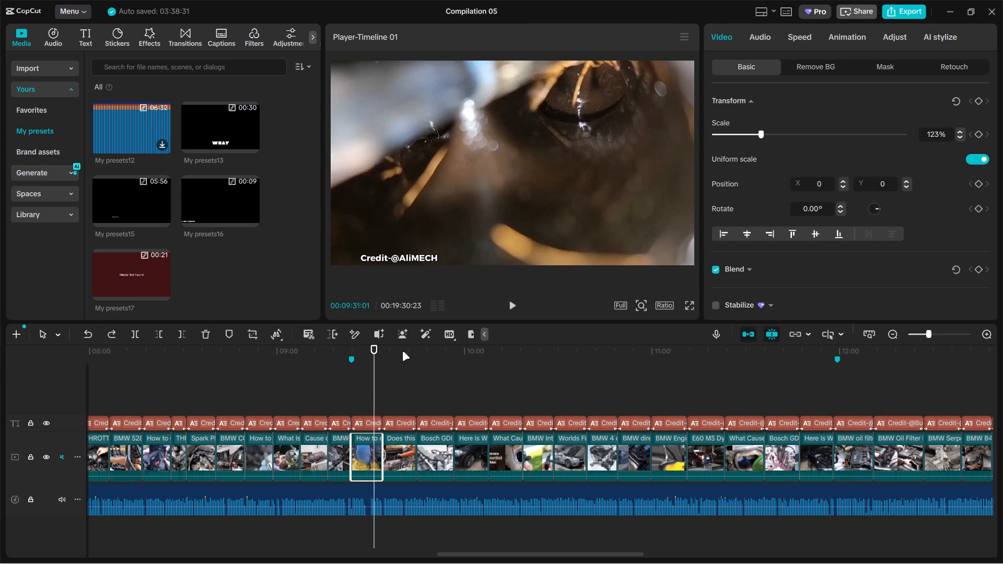
{"action": "left_click", "coordinate": [362, 387]}
{"action": "left_click_drag", "start_coordinate": [394, 258], "coordinate": [365, 258]}
{"action": "left_click_drag", "start_coordinate": [380, 256], "coordinate": [354, 253]}
{"action": "left_click", "coordinate": [391, 378]}
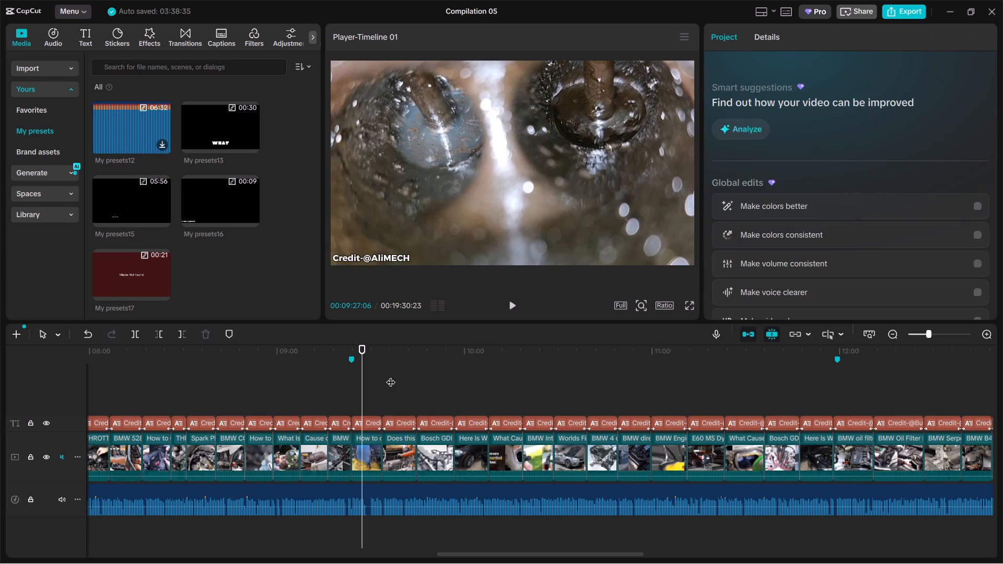
{"action": "left_click_drag", "start_coordinate": [374, 257], "coordinate": [365, 257]}
{"action": "left_click", "coordinate": [440, 375]}
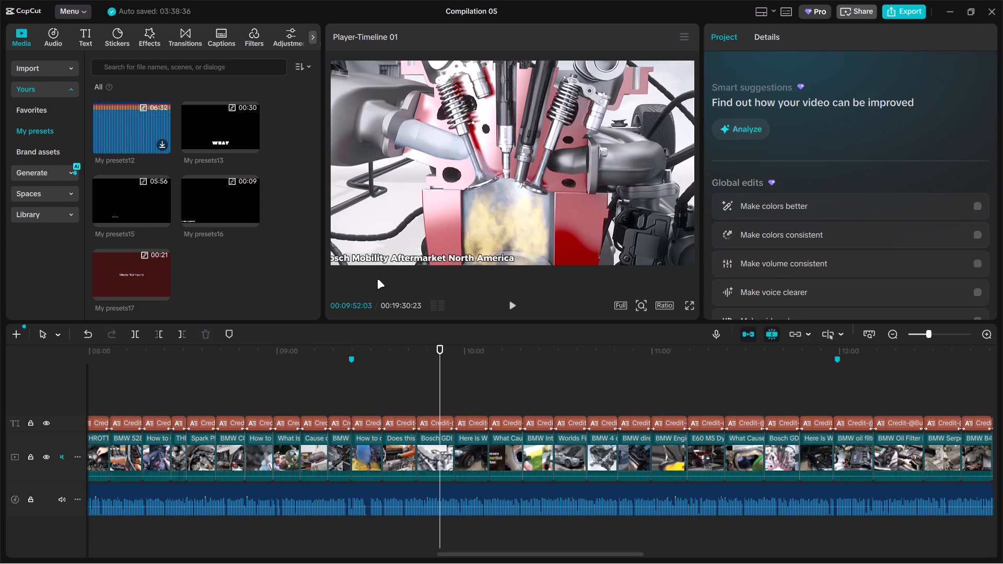
{"action": "left_click_drag", "start_coordinate": [379, 262], "coordinate": [429, 259]}
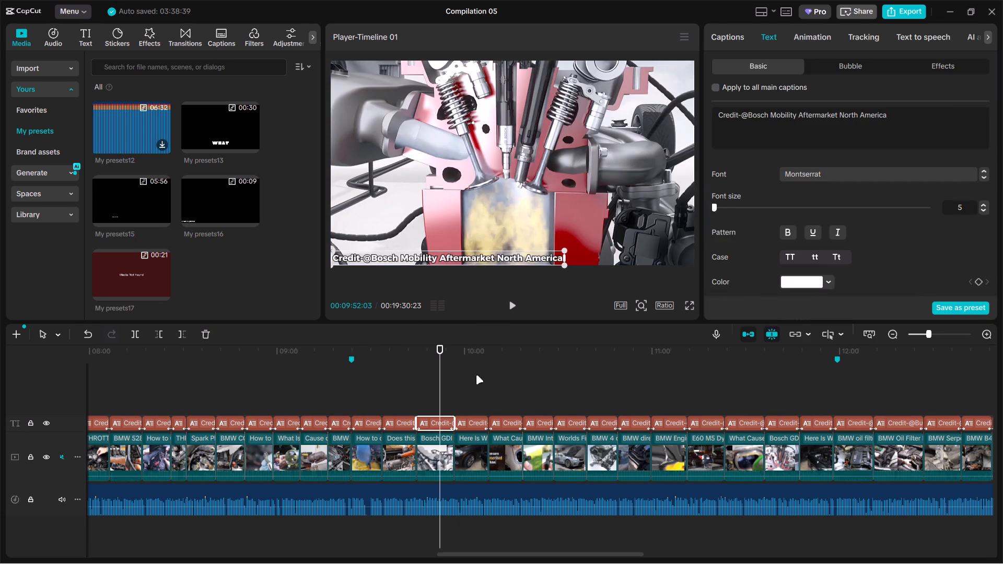
{"action": "left_click", "coordinate": [476, 374]}
{"action": "left_click_drag", "start_coordinate": [391, 257], "coordinate": [374, 256]}
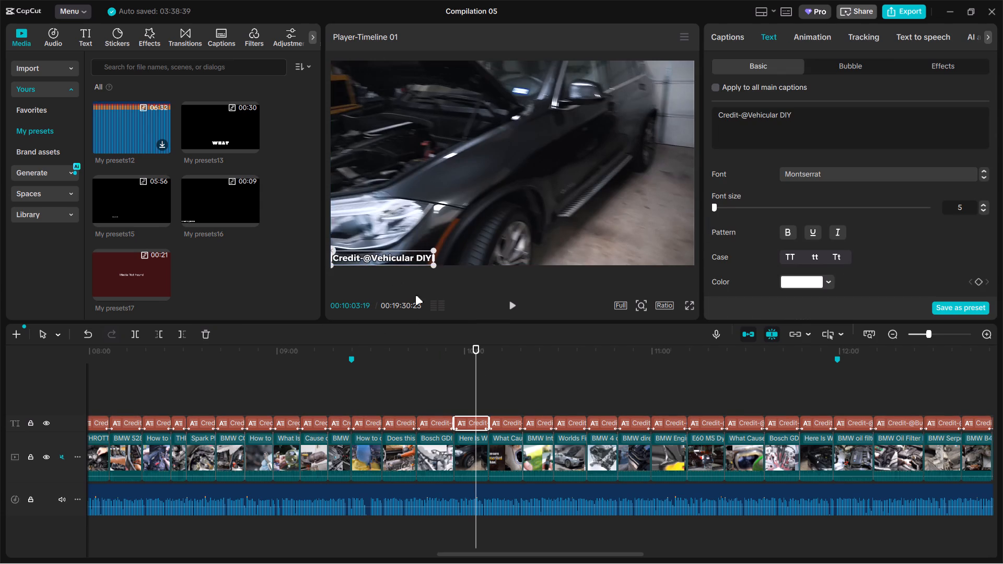
{"action": "left_click", "coordinate": [498, 372]}
{"action": "left_click_drag", "start_coordinate": [394, 261], "coordinate": [380, 260]}
Align the caption near 10:23 and the caption over the "Worlds Fi…" clip to the frame's lower-left corner.
{"action": "left_click", "coordinate": [535, 378]}
{"action": "left_click_drag", "start_coordinate": [411, 260], "coordinate": [374, 260]}
{"action": "left_click_drag", "start_coordinate": [382, 258], "coordinate": [361, 257]}
{"action": "left_click_drag", "start_coordinate": [429, 441], "coordinate": [430, 449]}
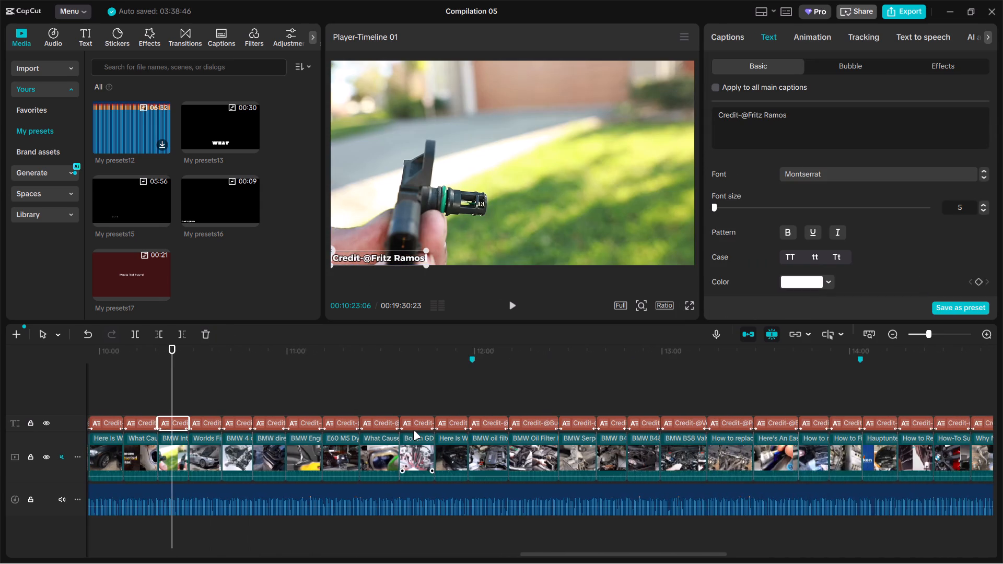
{"action": "left_click", "coordinate": [211, 380]}
{"action": "left_click_drag", "start_coordinate": [379, 261], "coordinate": [365, 259]}
{"action": "left_click", "coordinate": [239, 377]}
{"action": "left_click", "coordinate": [388, 260]}
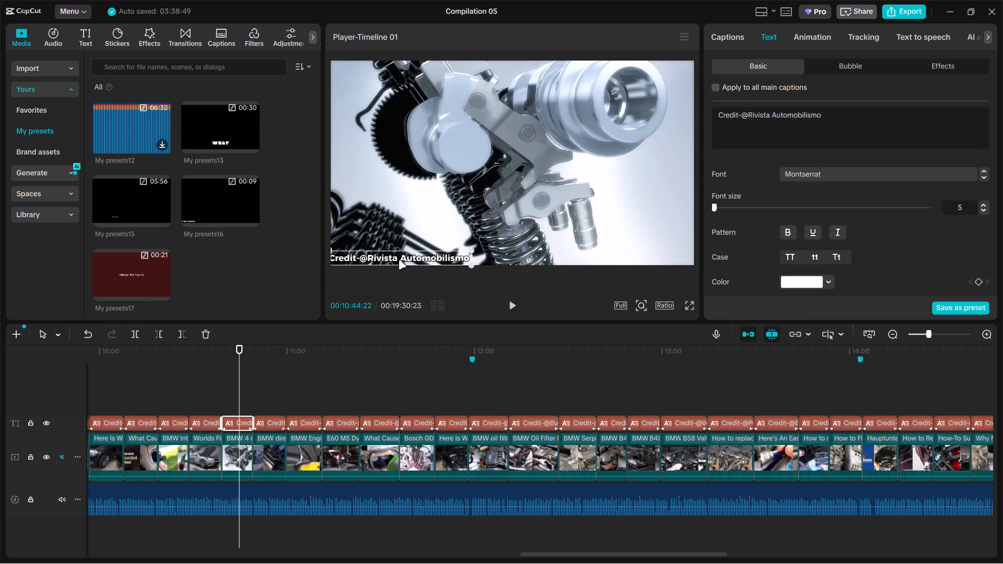
{"action": "left_click", "coordinate": [277, 378]}
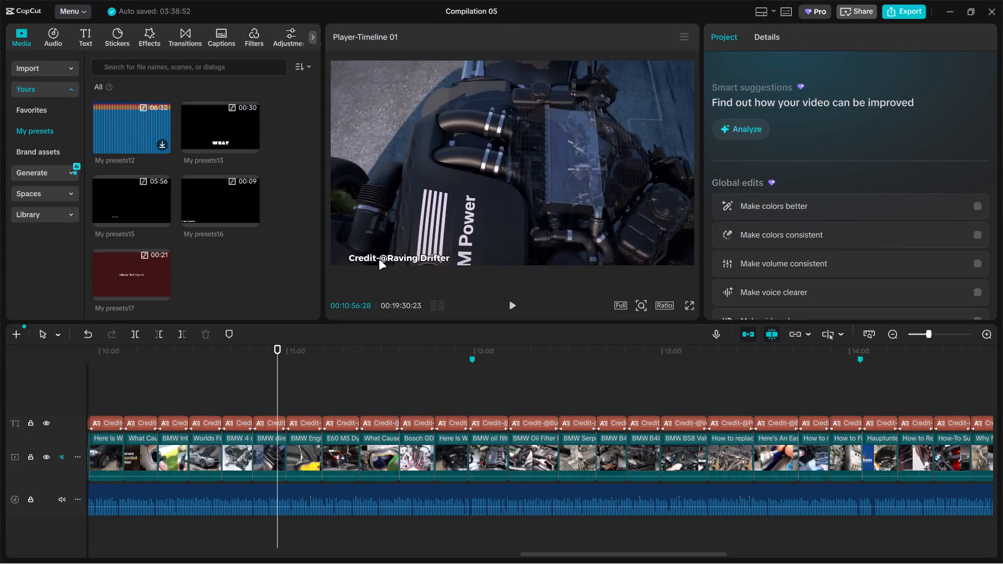
{"action": "left_click_drag", "start_coordinate": [383, 261], "coordinate": [369, 258]}
{"action": "left_click", "coordinate": [290, 375]}
{"action": "left_click_drag", "start_coordinate": [382, 261], "coordinate": [366, 258]}
{"action": "left_click", "coordinate": [342, 376]}
{"action": "left_click_drag", "start_coordinate": [394, 254], "coordinate": [371, 254]}
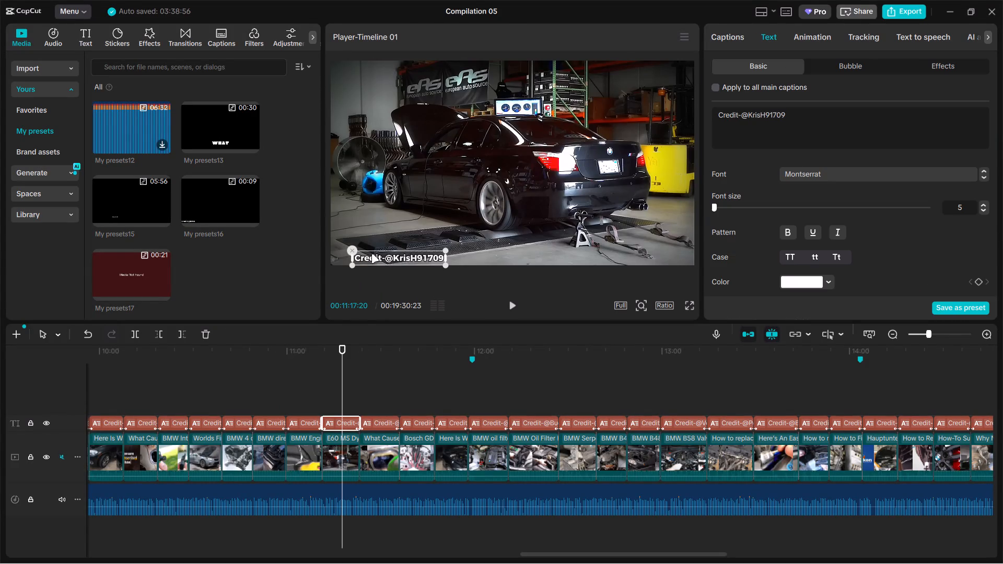
{"action": "left_click_drag", "start_coordinate": [371, 254], "coordinate": [366, 254]}
{"action": "left_click_drag", "start_coordinate": [384, 257], "coordinate": [361, 258]}
{"action": "left_click_drag", "start_coordinate": [368, 378], "coordinate": [372, 378]}
{"action": "left_click_drag", "start_coordinate": [377, 258], "coordinate": [364, 257]}
{"action": "left_click", "coordinate": [423, 378]}
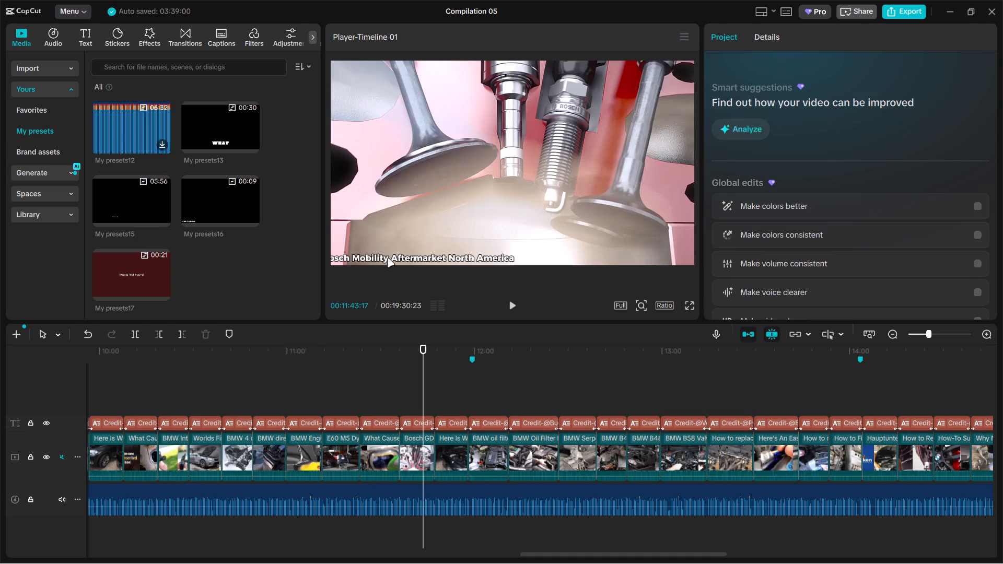
{"action": "left_click_drag", "start_coordinate": [387, 258], "coordinate": [433, 256]}
{"action": "left_click", "coordinate": [465, 376]}
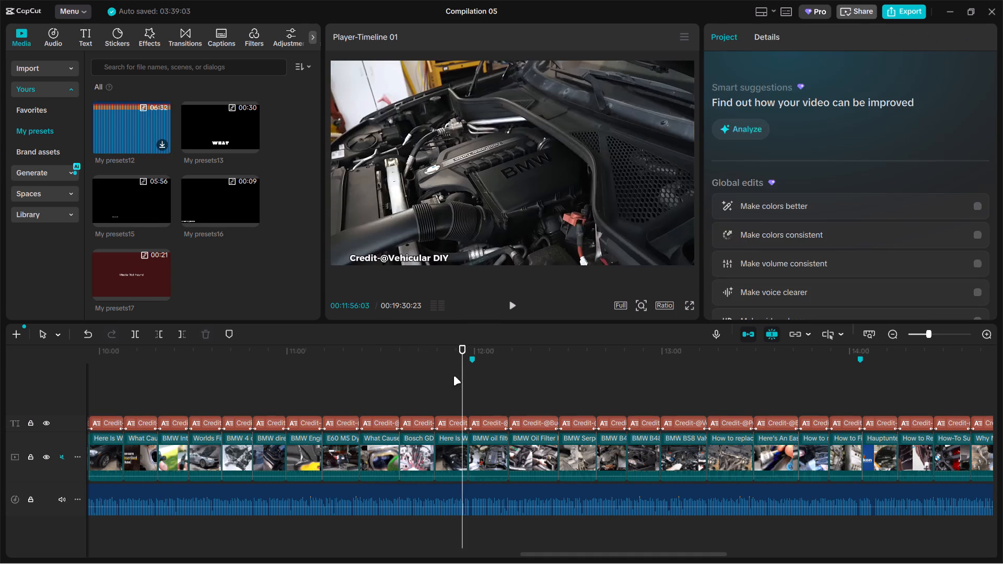
{"action": "left_click", "coordinate": [449, 383]}
{"action": "left_click_drag", "start_coordinate": [408, 257], "coordinate": [390, 256]}
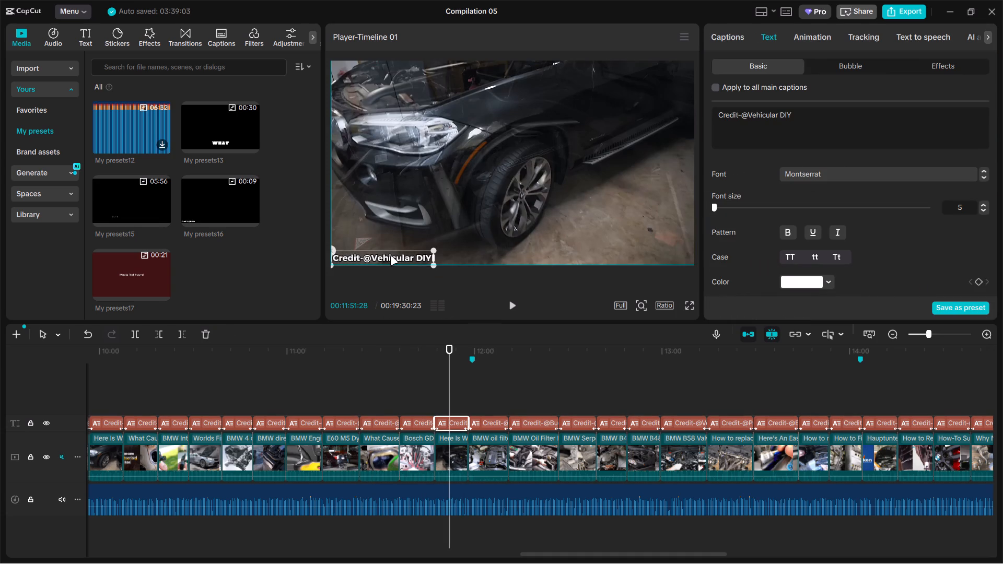
{"action": "left_click_drag", "start_coordinate": [390, 256], "coordinate": [391, 256]}
{"action": "left_click_drag", "start_coordinate": [378, 402], "coordinate": [358, 412]}
{"action": "left_click", "coordinate": [188, 389]}
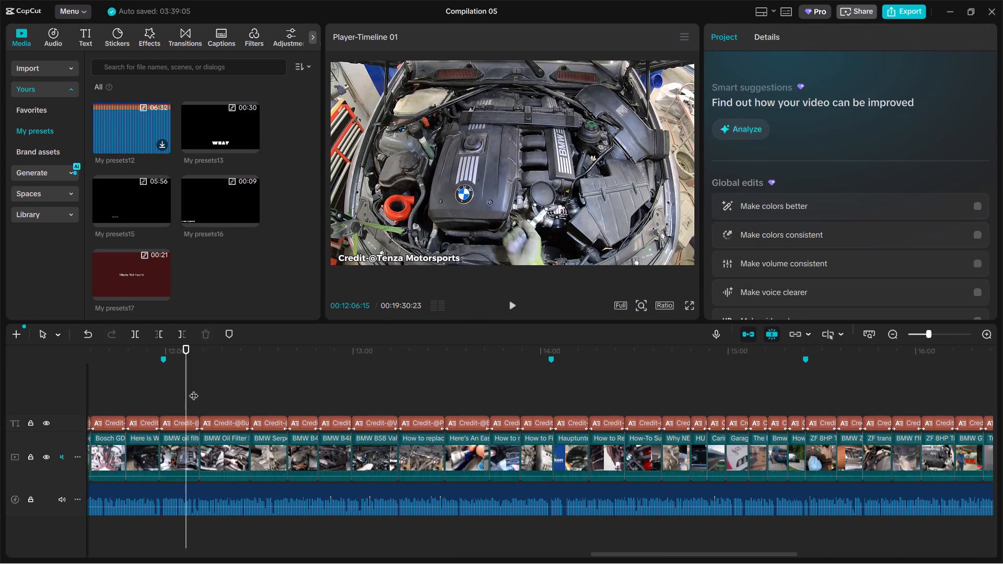
{"action": "left_click_drag", "start_coordinate": [383, 262], "coordinate": [378, 261]}
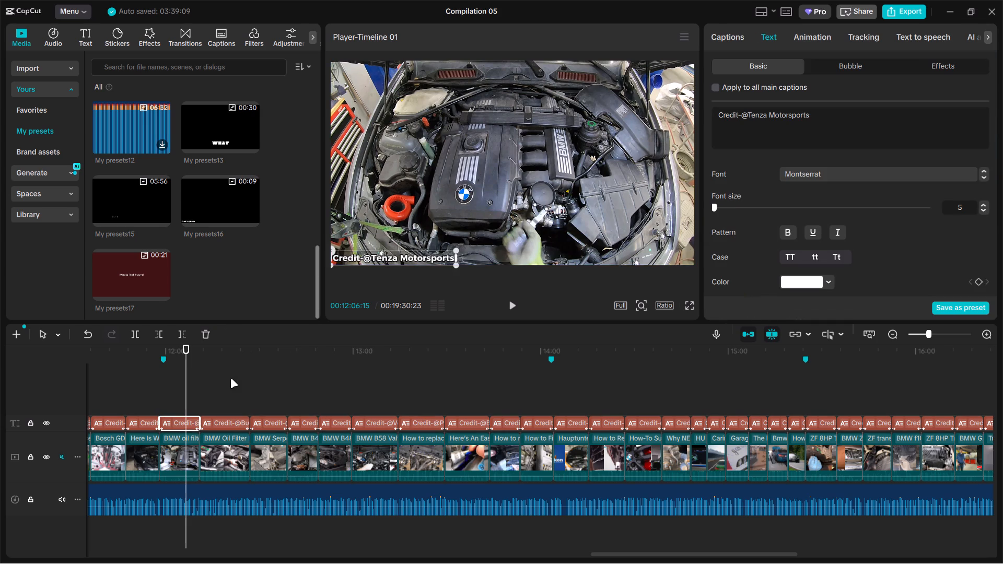
{"action": "left_click", "coordinate": [231, 383]}
{"action": "left_click_drag", "start_coordinate": [379, 259], "coordinate": [360, 259]}
{"action": "left_click_drag", "start_coordinate": [372, 256], "coordinate": [354, 253]}
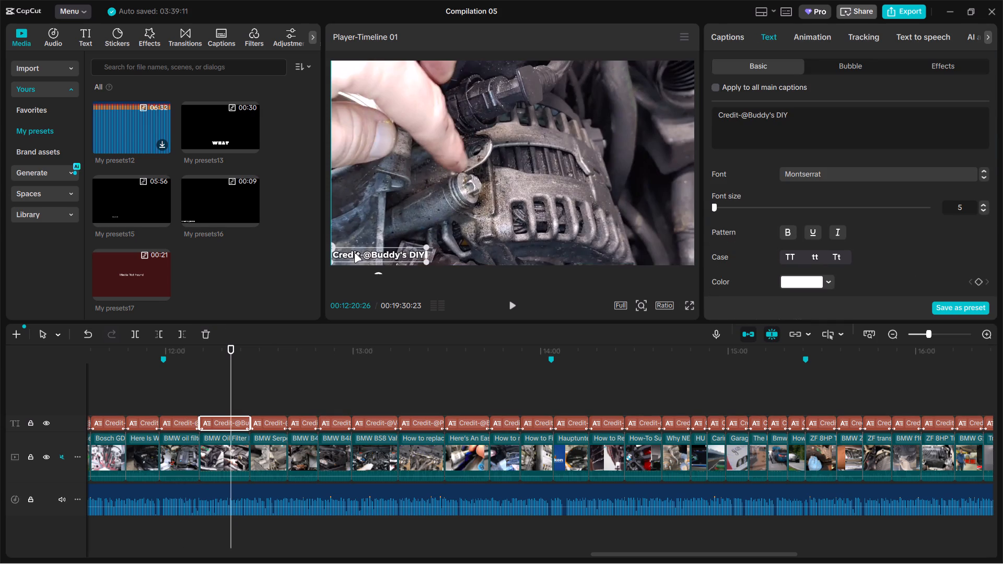
{"action": "left_click_drag", "start_coordinate": [354, 253], "coordinate": [354, 256]}
{"action": "left_click", "coordinate": [263, 380]}
{"action": "left_click_drag", "start_coordinate": [383, 261], "coordinate": [375, 261]}
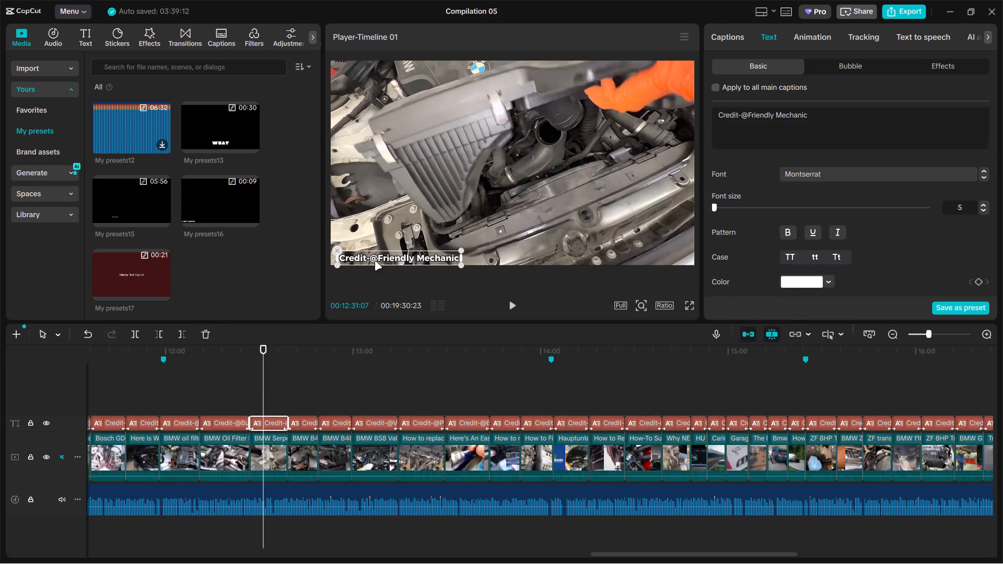
{"action": "left_click_drag", "start_coordinate": [375, 261], "coordinate": [370, 261]}
{"action": "left_click_drag", "start_coordinate": [370, 260], "coordinate": [361, 260]}
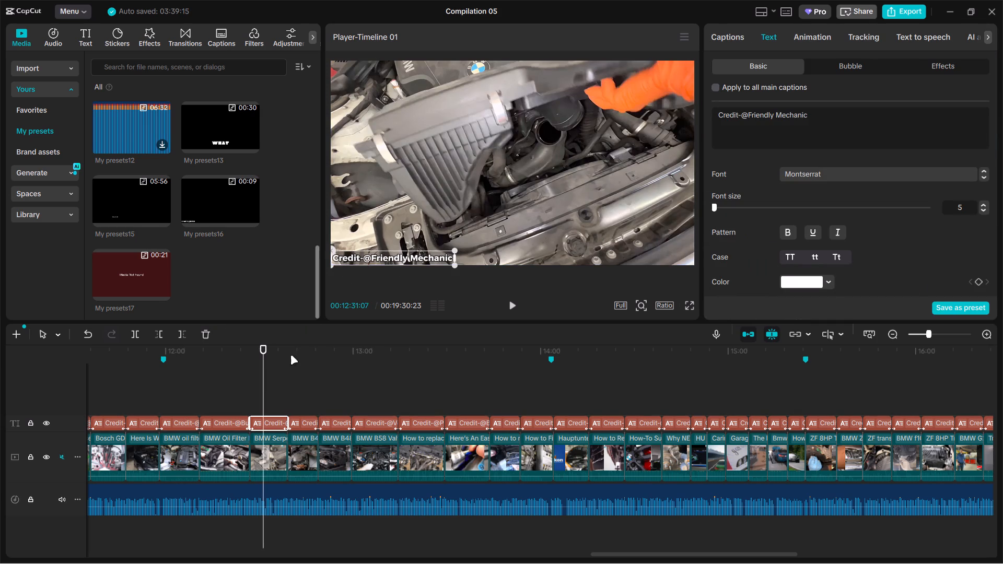
{"action": "left_click", "coordinate": [311, 372]}
{"action": "left_click_drag", "start_coordinate": [391, 255], "coordinate": [359, 255]}
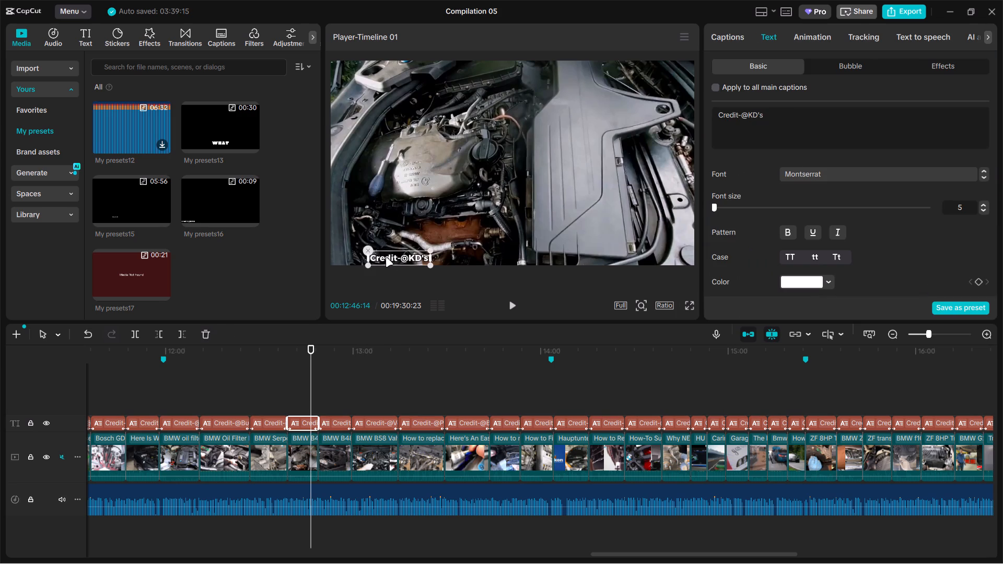
{"action": "left_click_drag", "start_coordinate": [389, 257], "coordinate": [350, 257]}
{"action": "left_click_drag", "start_coordinate": [391, 254], "coordinate": [349, 253]}
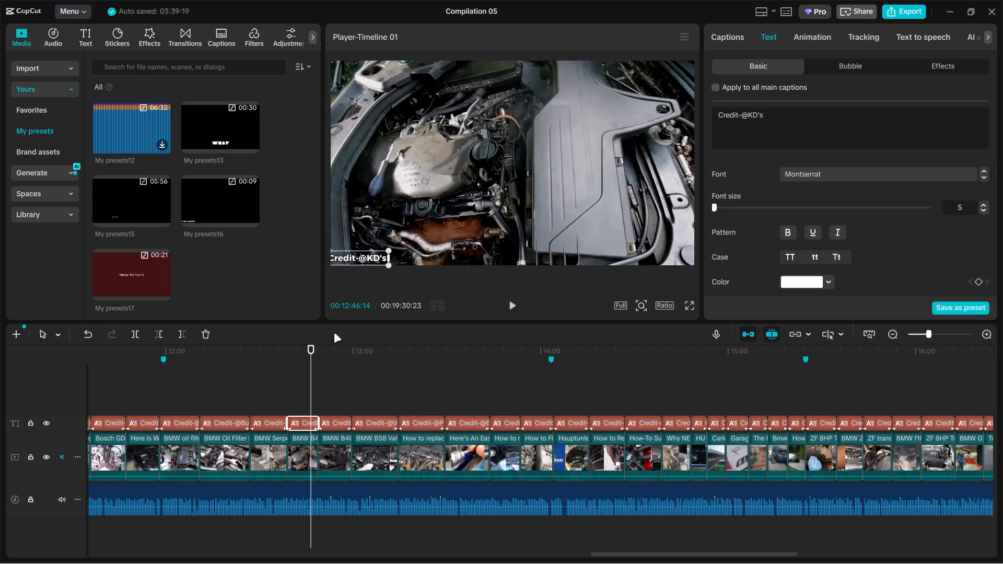
{"action": "left_click_drag", "start_coordinate": [346, 258], "coordinate": [352, 256]}
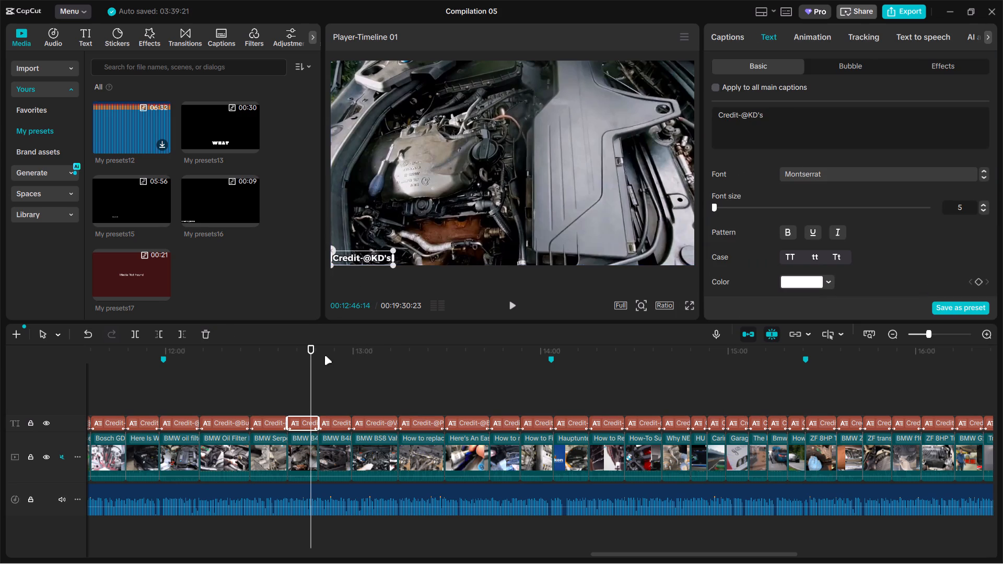
{"action": "left_click", "coordinate": [325, 384]}
{"action": "left_click_drag", "start_coordinate": [375, 258], "coordinate": [349, 258]}
{"action": "left_click_drag", "start_coordinate": [372, 255], "coordinate": [370, 255]}
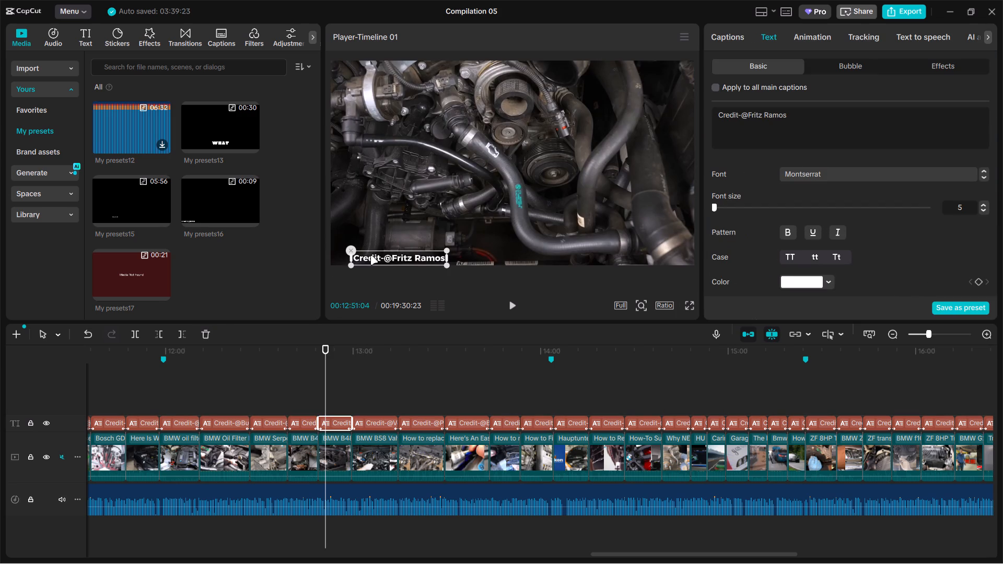
{"action": "left_click_drag", "start_coordinate": [370, 255], "coordinate": [352, 254]}
{"action": "left_click", "coordinate": [368, 374]}
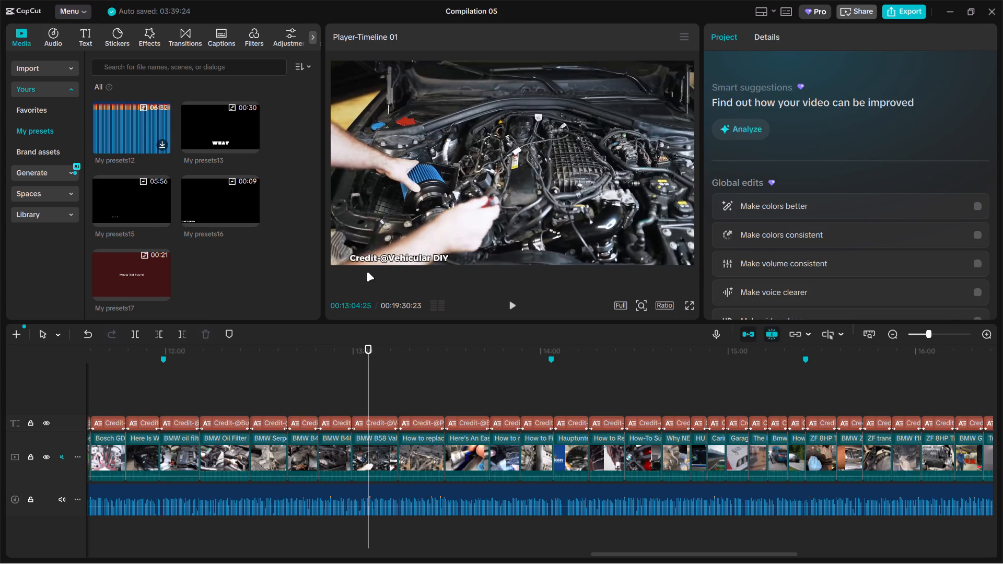
{"action": "left_click_drag", "start_coordinate": [379, 263], "coordinate": [361, 262]}
{"action": "left_click", "coordinate": [423, 375]}
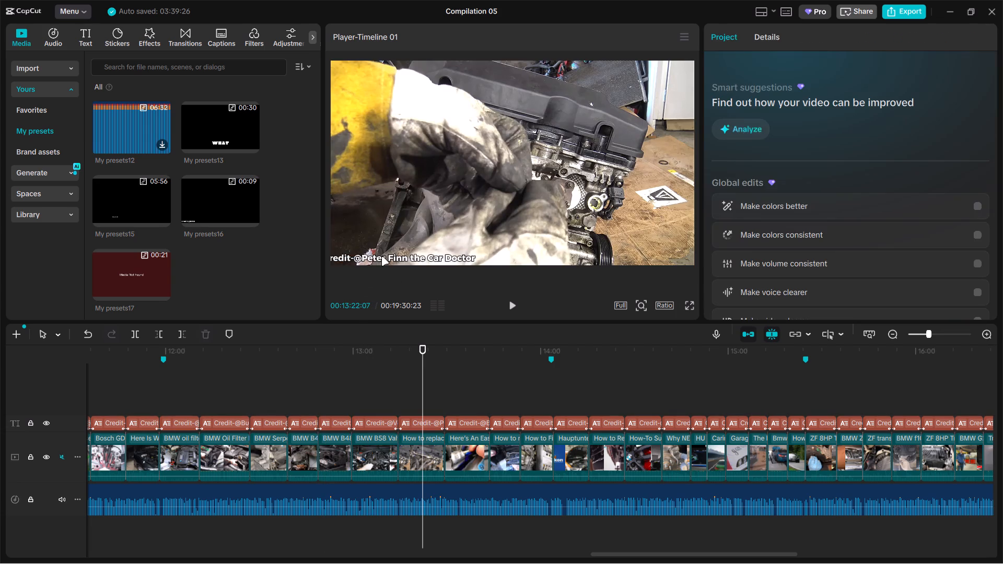
{"action": "left_click_drag", "start_coordinate": [381, 256], "coordinate": [389, 255]}
{"action": "left_click_drag", "start_coordinate": [387, 407], "coordinate": [313, 400]}
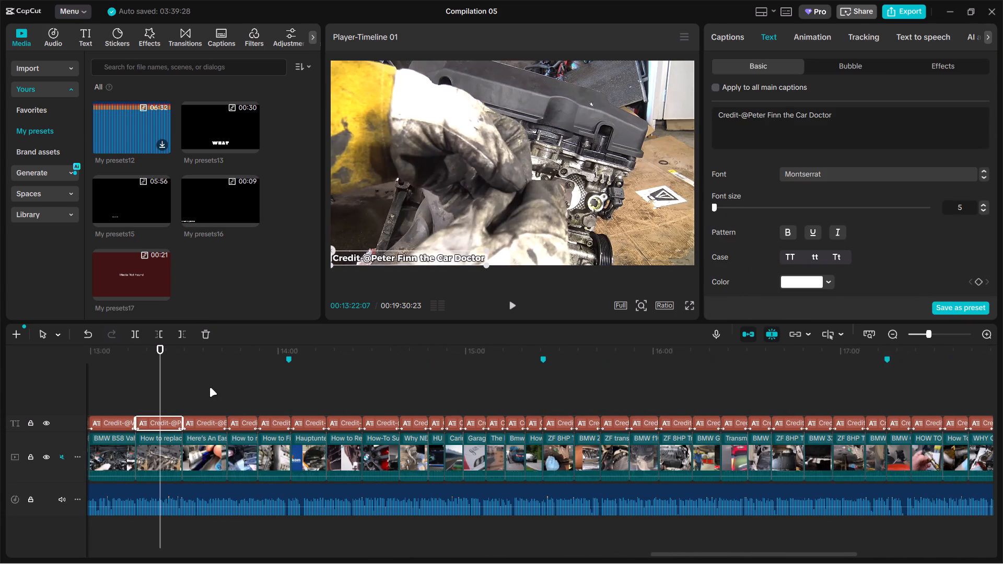
{"action": "left_click", "coordinate": [209, 387]}
{"action": "left_click_drag", "start_coordinate": [388, 262], "coordinate": [372, 261]}
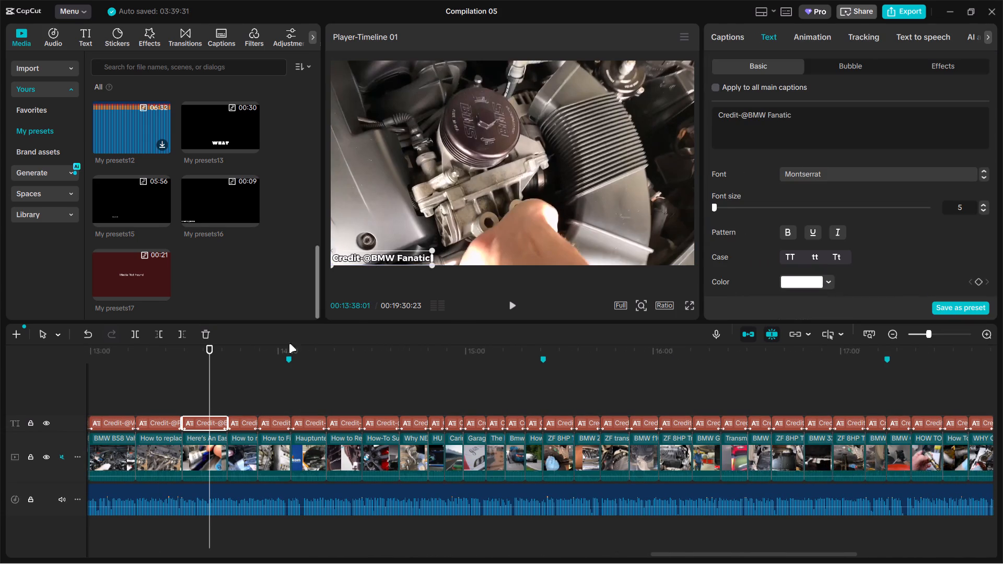
{"action": "left_click", "coordinate": [244, 373]}
{"action": "left_click_drag", "start_coordinate": [380, 257], "coordinate": [349, 257]}
{"action": "left_click", "coordinate": [279, 380]}
{"action": "left_click_drag", "start_coordinate": [378, 258], "coordinate": [361, 259]}
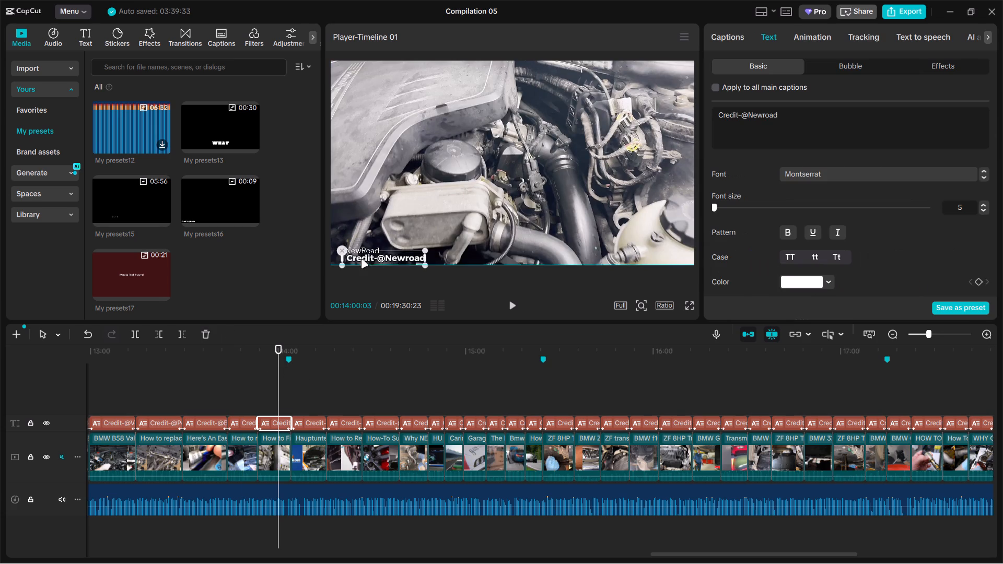
{"action": "left_click_drag", "start_coordinate": [361, 259], "coordinate": [352, 259]}
{"action": "left_click", "coordinate": [450, 219]}
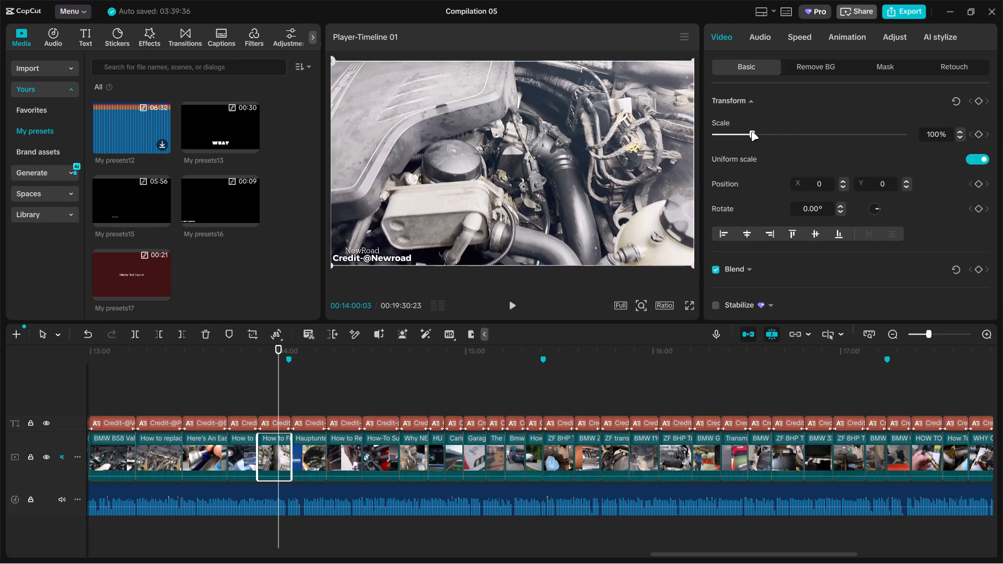
{"action": "left_click_drag", "start_coordinate": [751, 132], "coordinate": [758, 130]}
{"action": "left_click", "coordinate": [758, 130]}
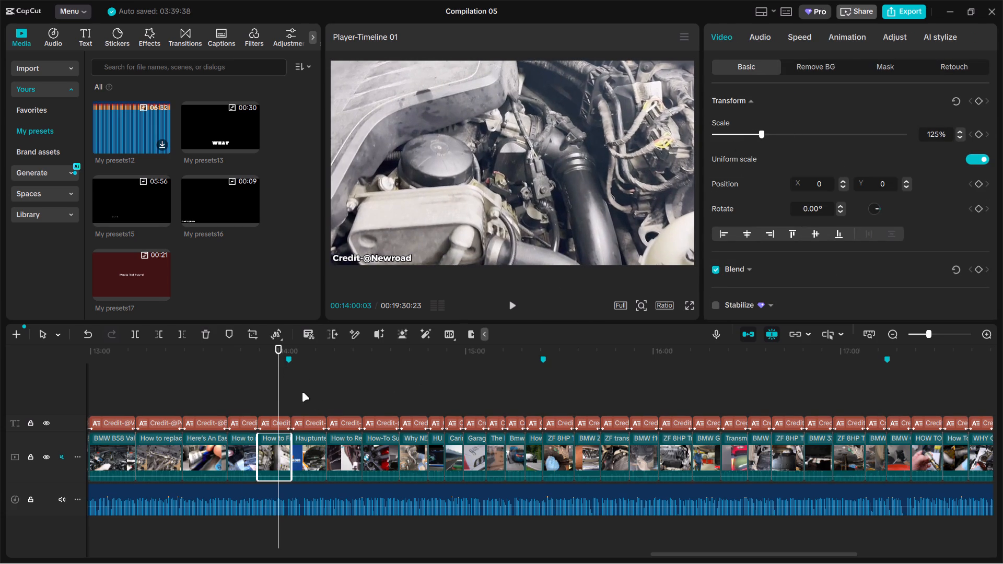
{"action": "left_click", "coordinate": [301, 392]}
{"action": "left_click", "coordinate": [388, 253]}
{"action": "left_click", "coordinate": [387, 253]}
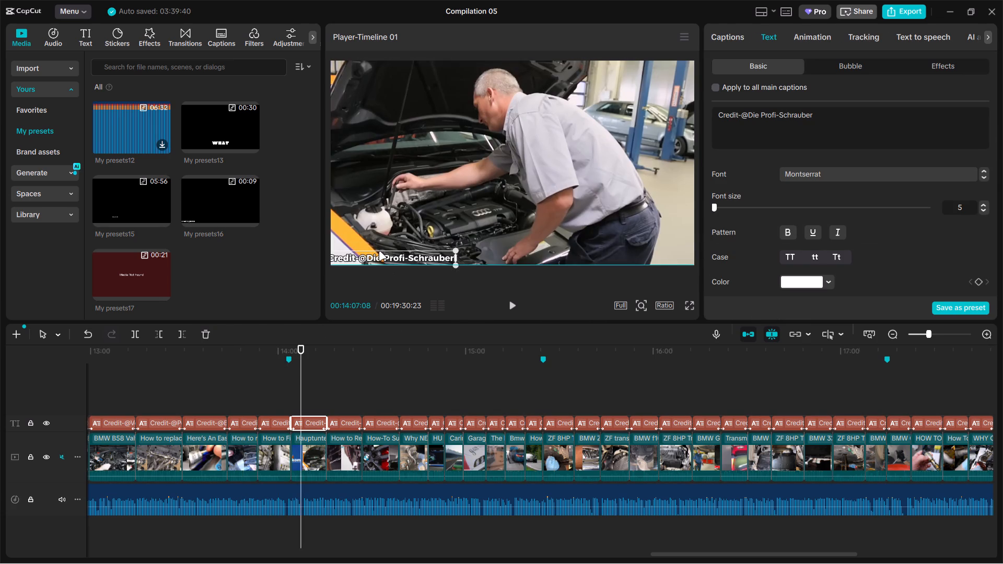
{"action": "left_click", "coordinate": [343, 390]}
{"action": "left_click_drag", "start_coordinate": [392, 261], "coordinate": [358, 261]}
{"action": "left_click_drag", "start_coordinate": [395, 256], "coordinate": [362, 256]}
{"action": "left_click_drag", "start_coordinate": [390, 253], "coordinate": [360, 243]}
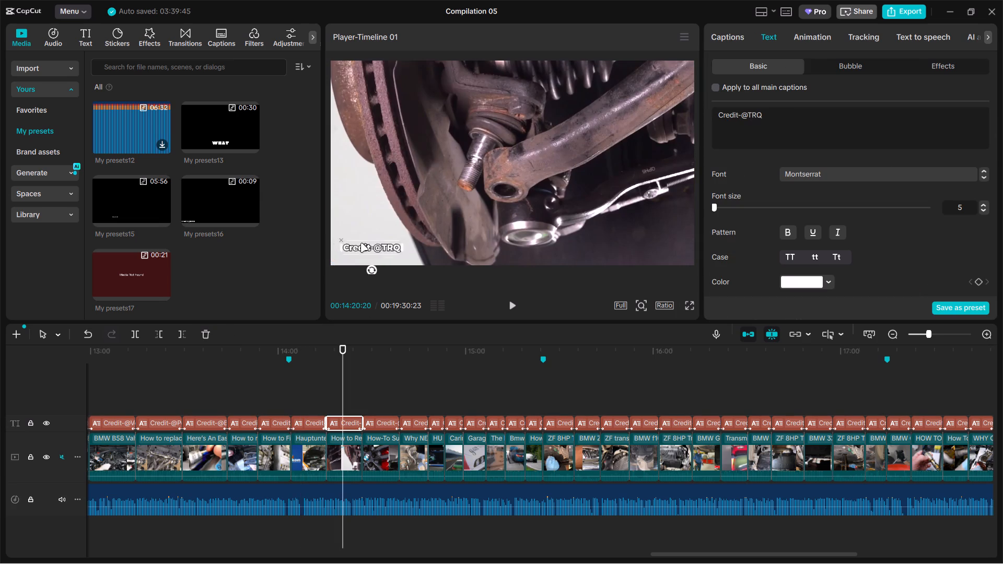
{"action": "left_click_drag", "start_coordinate": [360, 243], "coordinate": [353, 252]}
{"action": "left_click", "coordinate": [375, 373]}
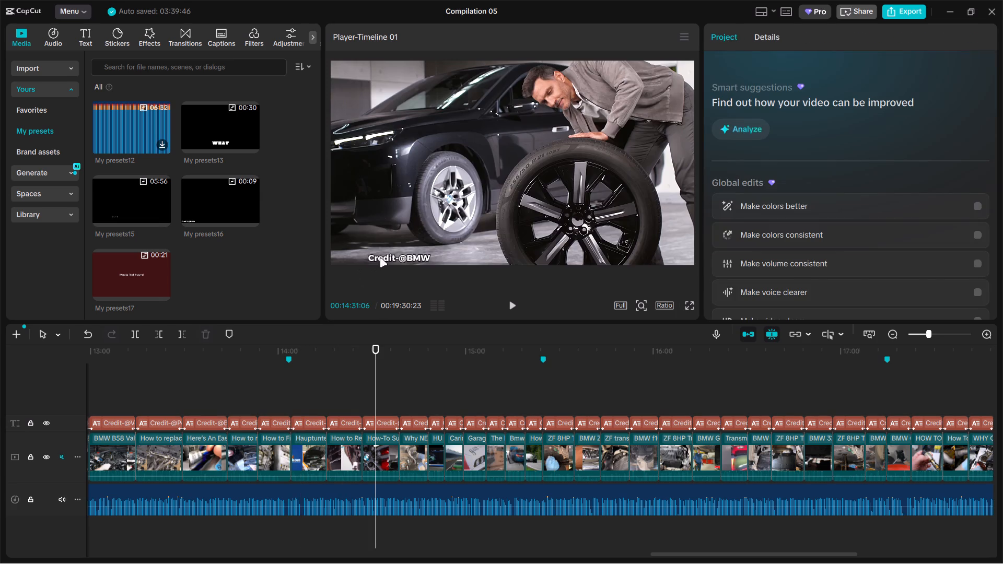
{"action": "left_click_drag", "start_coordinate": [393, 258], "coordinate": [353, 257]}
{"action": "left_click_drag", "start_coordinate": [353, 257], "coordinate": [359, 255]}
{"action": "left_click", "coordinate": [404, 363]}
{"action": "left_click", "coordinate": [410, 359]}
{"action": "left_click_drag", "start_coordinate": [390, 258], "coordinate": [374, 257]}
{"action": "left_click", "coordinate": [440, 369]}
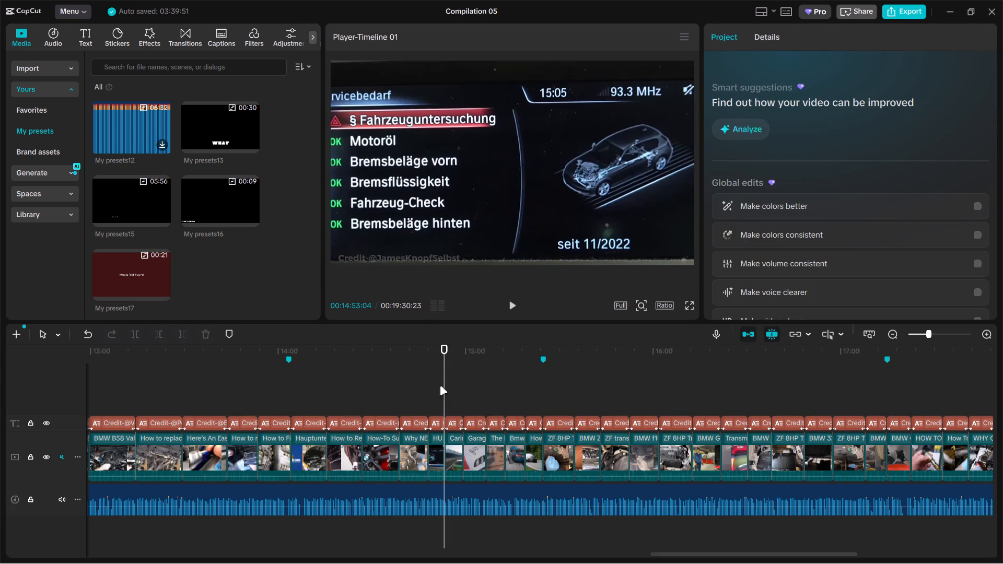
{"action": "left_click", "coordinate": [445, 387]}
{"action": "left_click_drag", "start_coordinate": [445, 387], "coordinate": [435, 386]}
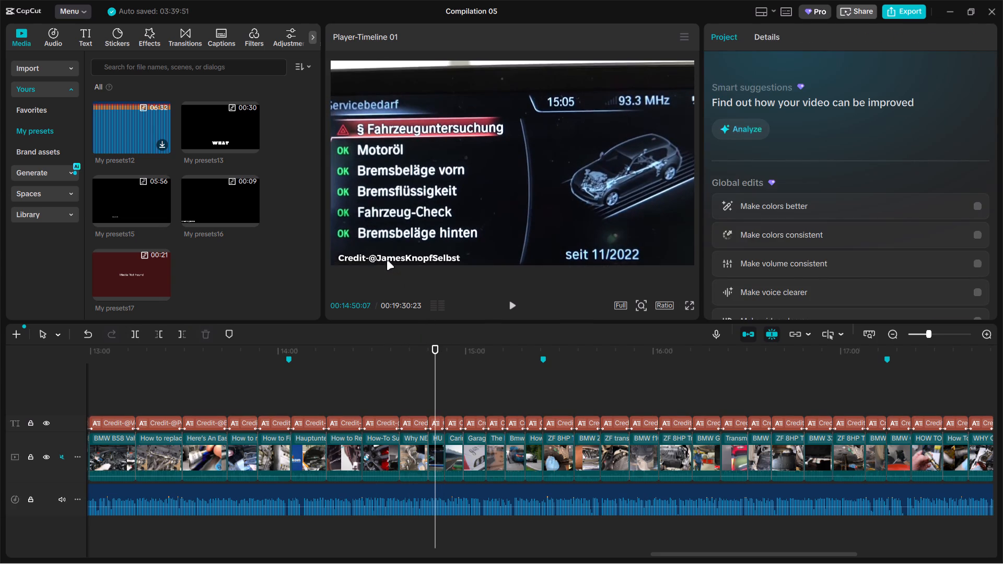
{"action": "left_click_drag", "start_coordinate": [387, 261], "coordinate": [378, 260]}
{"action": "left_click", "coordinate": [378, 260]}
{"action": "left_click", "coordinate": [370, 422]}
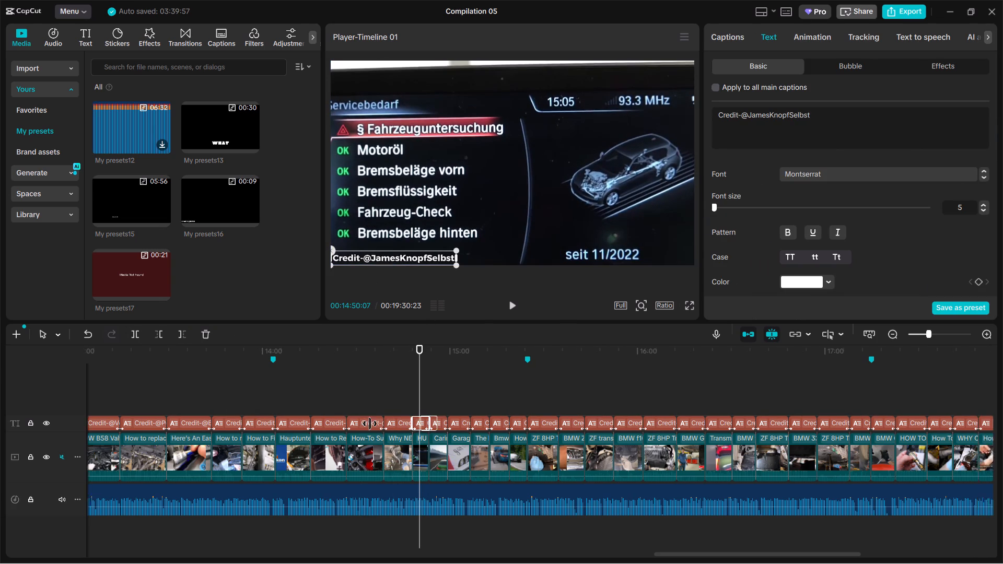
{"action": "left_click", "coordinate": [218, 398]}
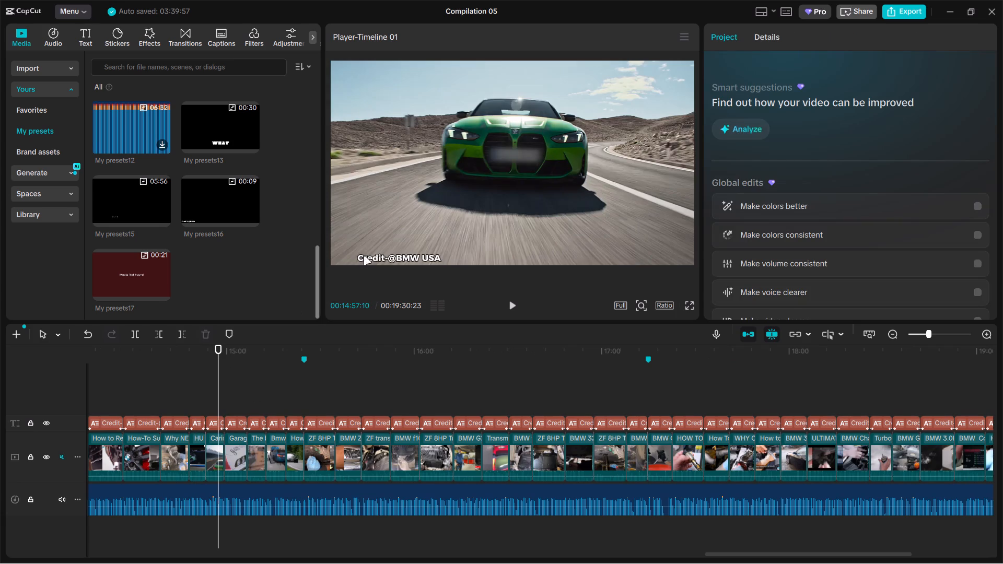
{"action": "left_click_drag", "start_coordinate": [380, 257], "coordinate": [355, 257]}
{"action": "left_click", "coordinate": [235, 387]}
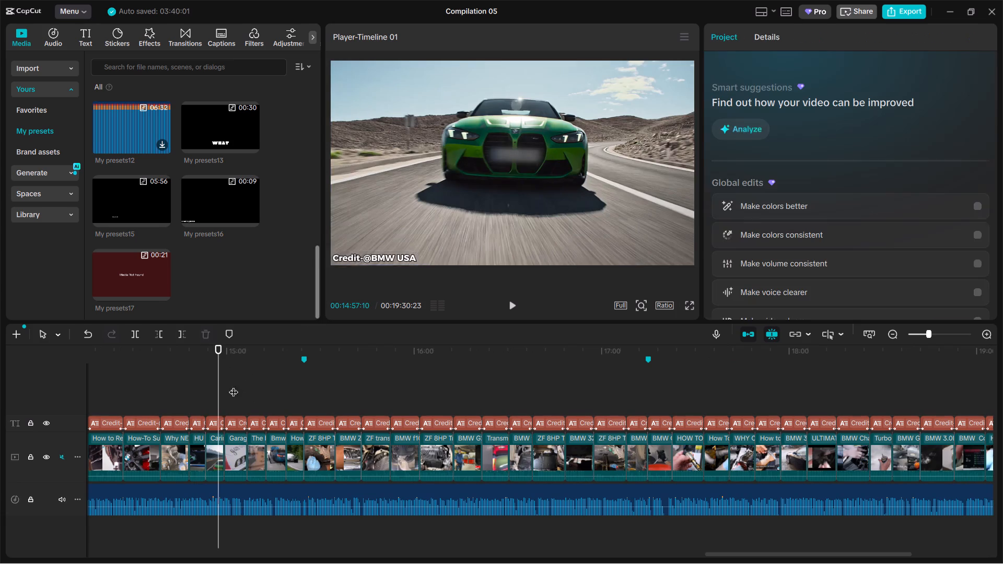
{"action": "left_click_drag", "start_coordinate": [379, 261], "coordinate": [352, 260]}
{"action": "left_click", "coordinate": [264, 383]}
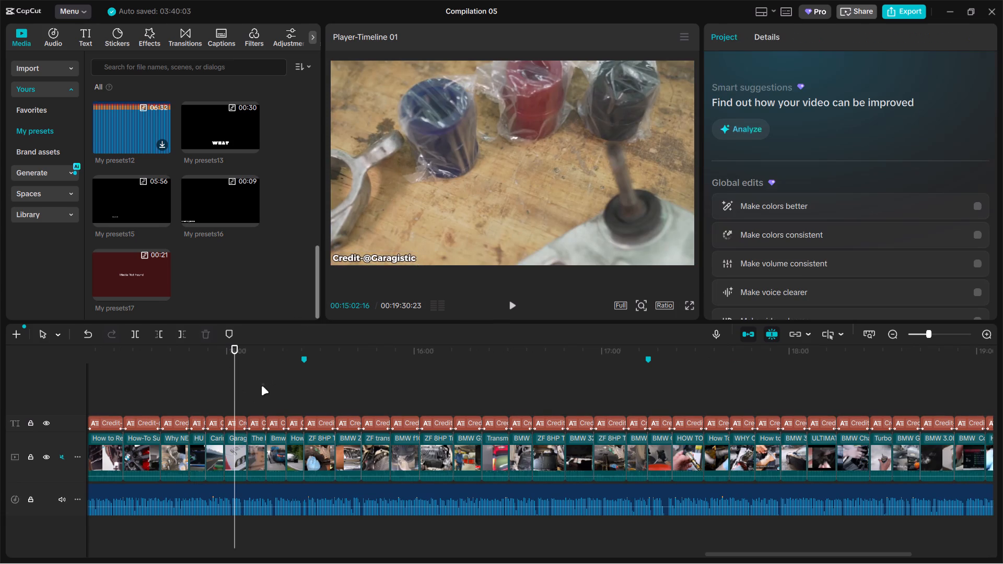
{"action": "left_click", "coordinate": [261, 386]}
{"action": "left_click_drag", "start_coordinate": [409, 257], "coordinate": [392, 253]}
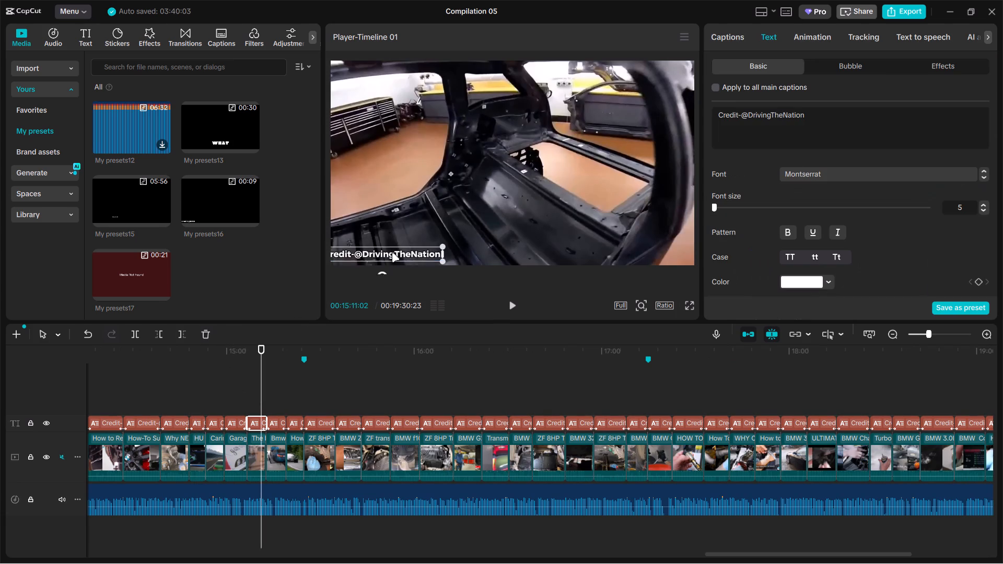
{"action": "left_click_drag", "start_coordinate": [392, 253], "coordinate": [400, 258]}
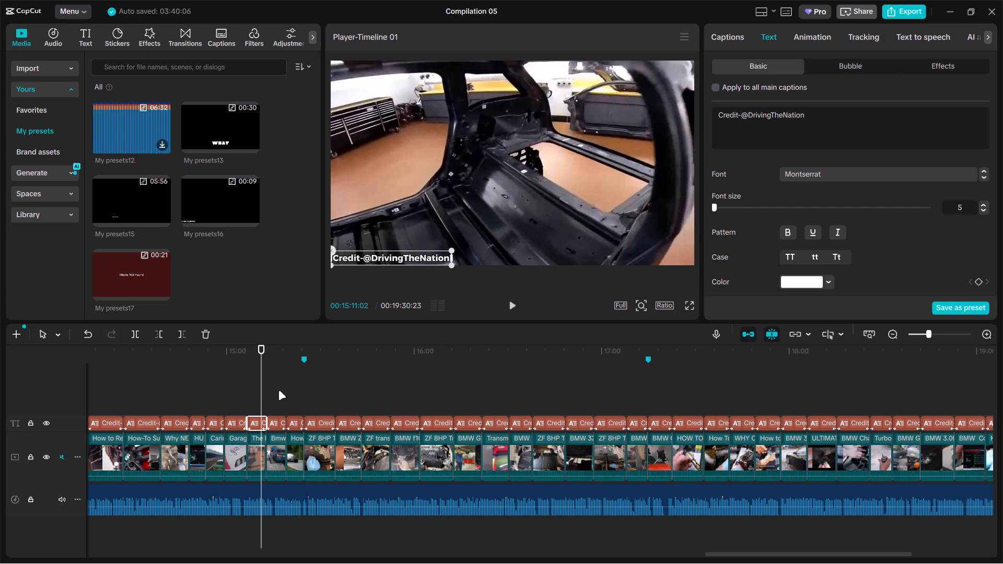
{"action": "left_click", "coordinate": [279, 391]}
{"action": "left_click_drag", "start_coordinate": [398, 260], "coordinate": [391, 260]}
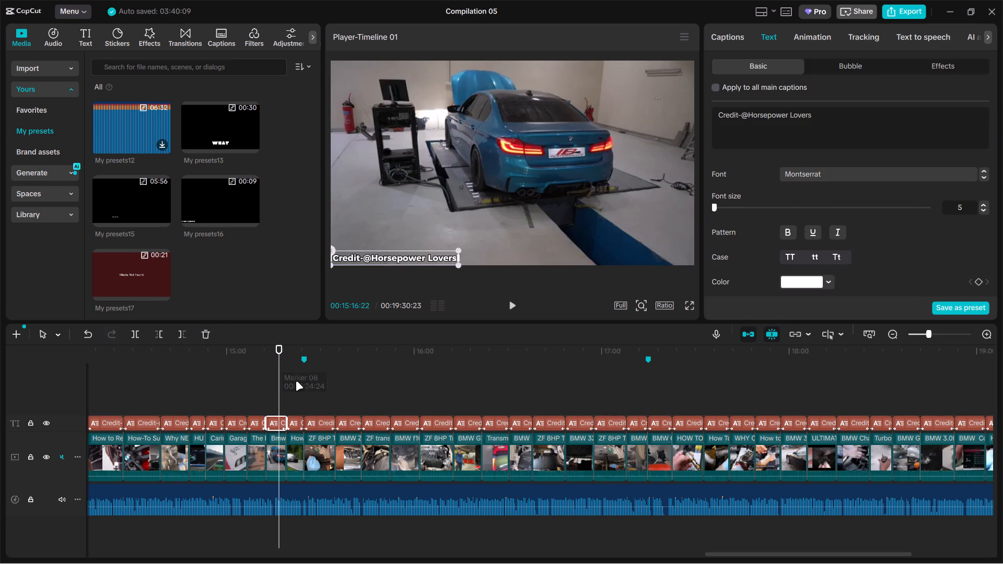
{"action": "left_click", "coordinate": [296, 381]}
{"action": "left_click_drag", "start_coordinate": [387, 258], "coordinate": [351, 257]}
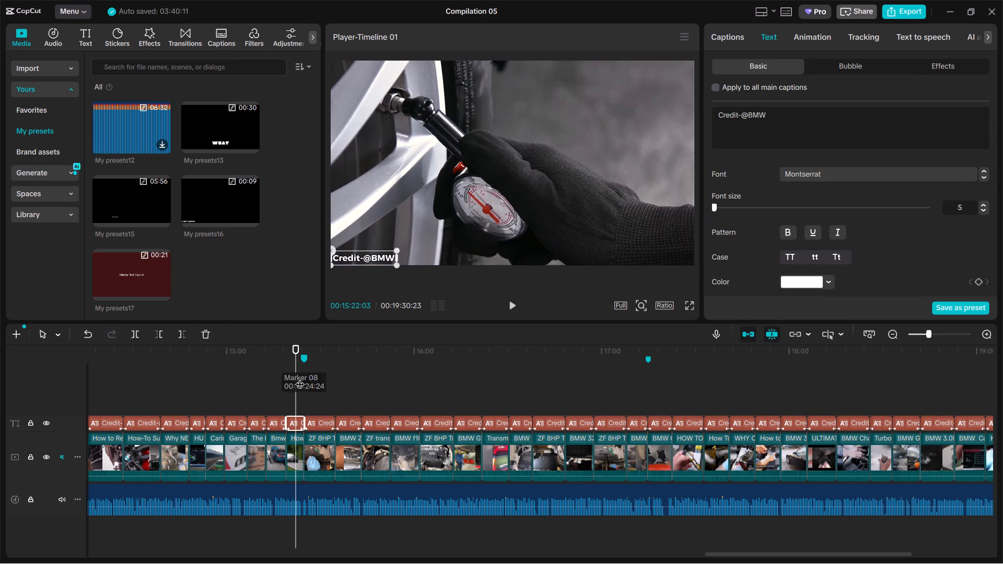
{"action": "left_click", "coordinate": [317, 393]}
{"action": "left_click_drag", "start_coordinate": [377, 260], "coordinate": [355, 258]}
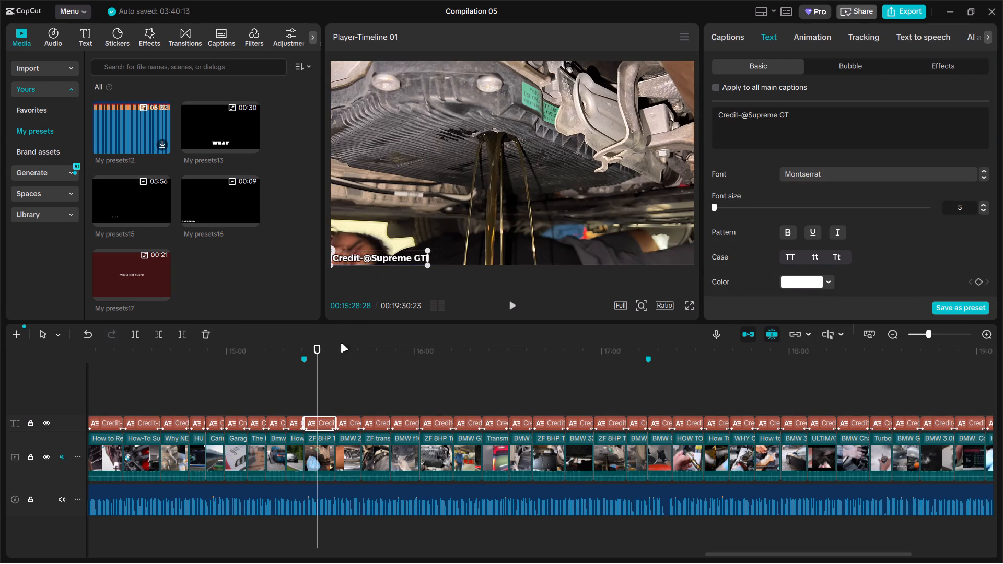
{"action": "left_click", "coordinate": [348, 387]}
{"action": "left_click_drag", "start_coordinate": [383, 260], "coordinate": [369, 256]}
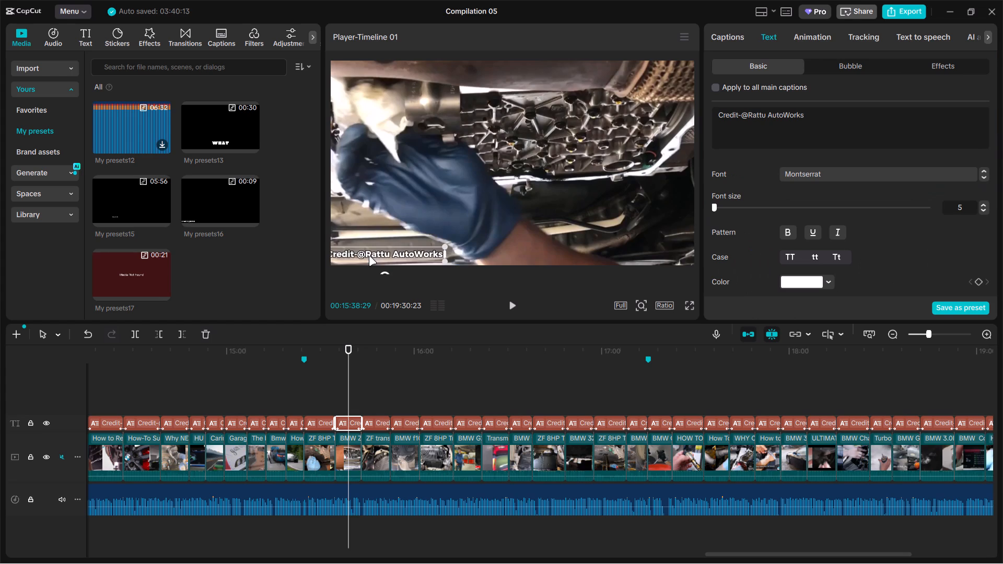
{"action": "left_click_drag", "start_coordinate": [369, 256], "coordinate": [372, 258]}
{"action": "left_click", "coordinate": [379, 386]}
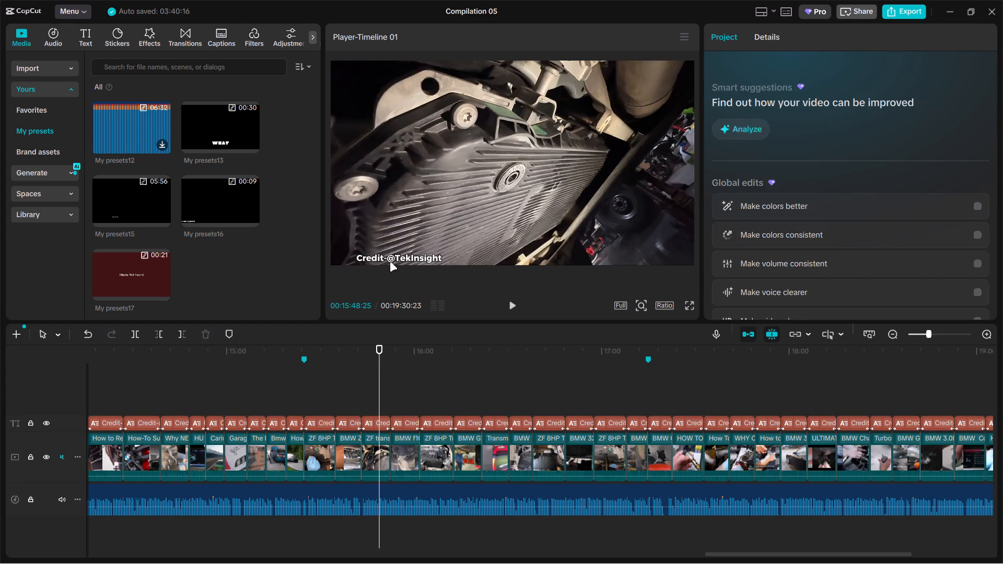
{"action": "left_click_drag", "start_coordinate": [390, 258], "coordinate": [366, 257]}
{"action": "left_click", "coordinate": [414, 374]}
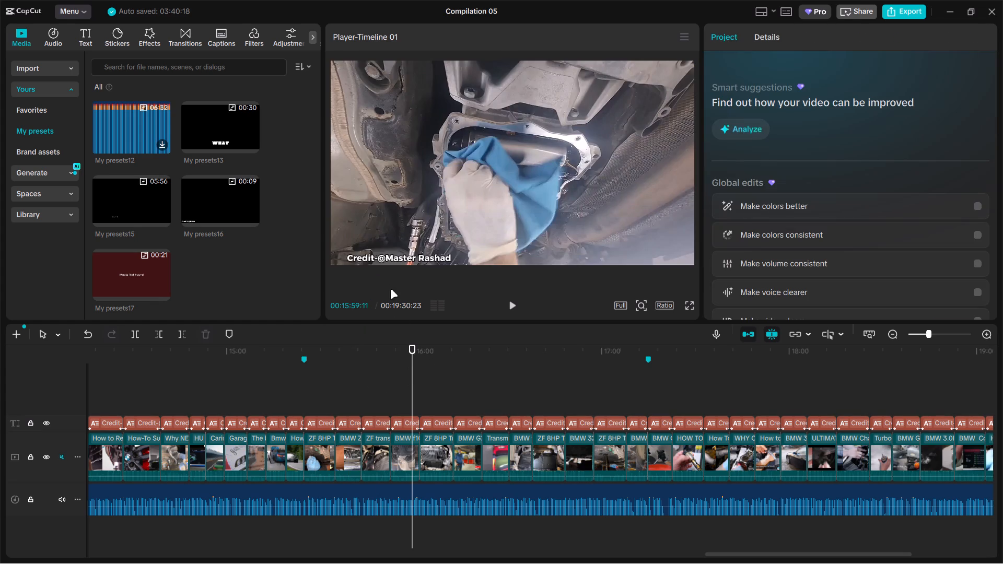
{"action": "left_click_drag", "start_coordinate": [383, 260], "coordinate": [368, 260]}
{"action": "left_click", "coordinate": [441, 386]}
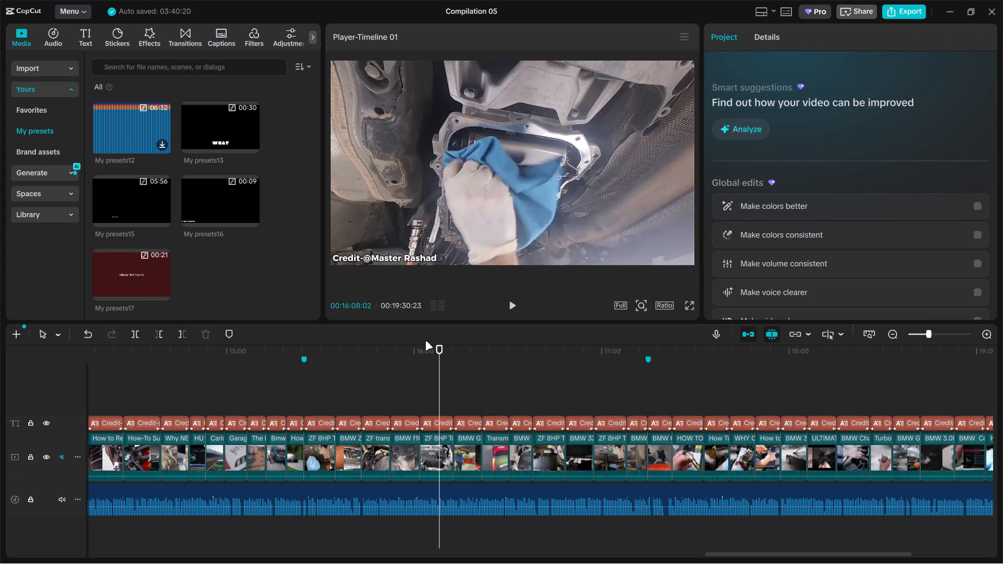
{"action": "left_click_drag", "start_coordinate": [386, 263], "coordinate": [356, 260]}
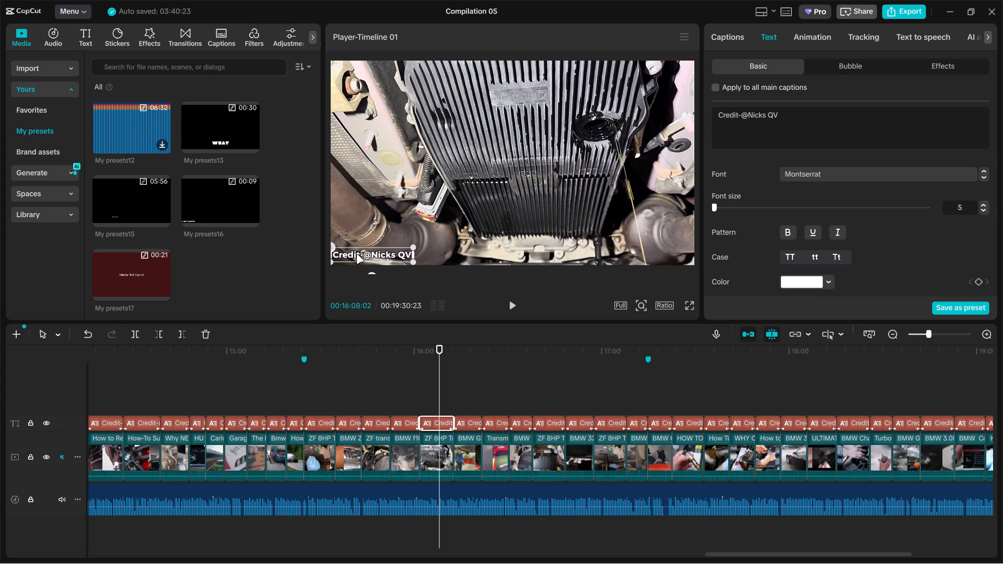
{"action": "left_click", "coordinate": [356, 254]}
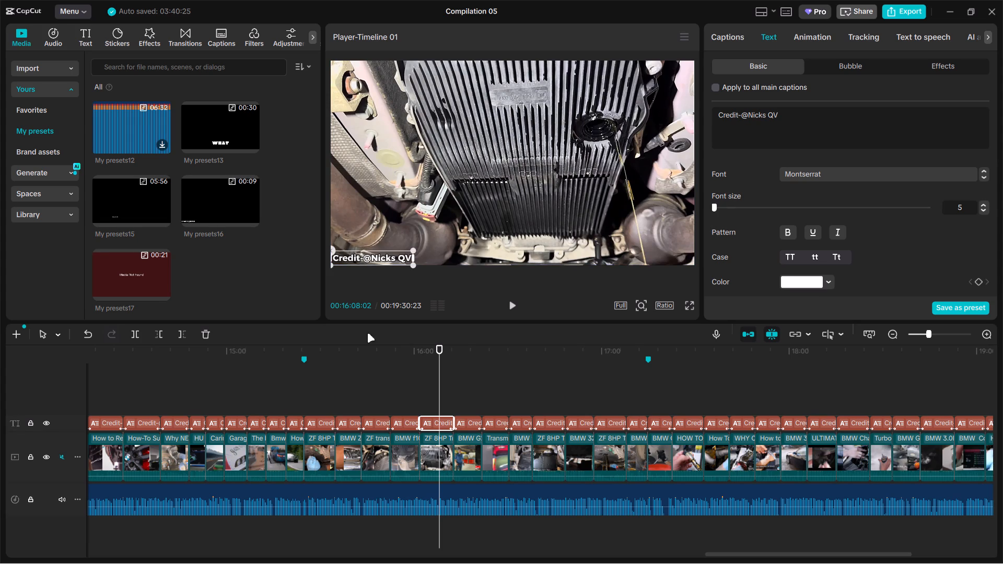
{"action": "left_click_drag", "start_coordinate": [373, 304], "coordinate": [315, 333]}
{"action": "left_click_drag", "start_coordinate": [341, 394], "coordinate": [300, 430]}
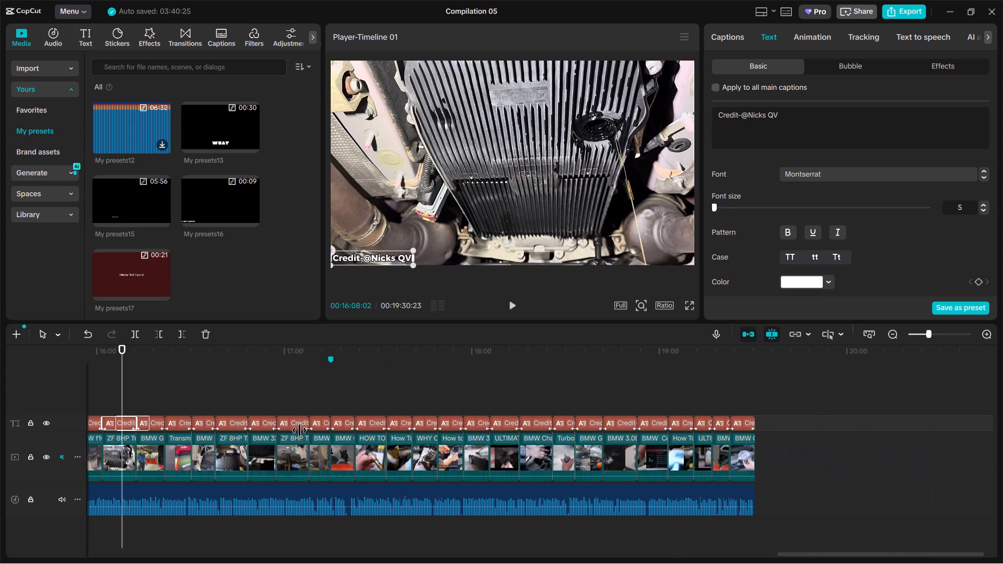
{"action": "left_click_drag", "start_coordinate": [257, 432], "coordinate": [234, 428]}
{"action": "left_click", "coordinate": [179, 395]}
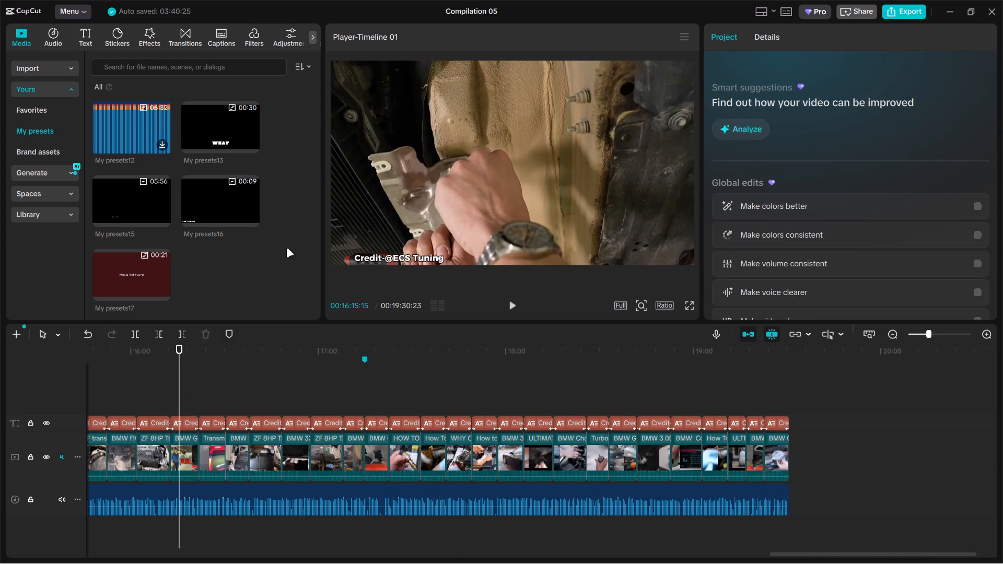
{"action": "left_click_drag", "start_coordinate": [378, 260], "coordinate": [355, 258]}
{"action": "left_click", "coordinate": [215, 390]}
{"action": "left_click_drag", "start_coordinate": [365, 260], "coordinate": [351, 258]}
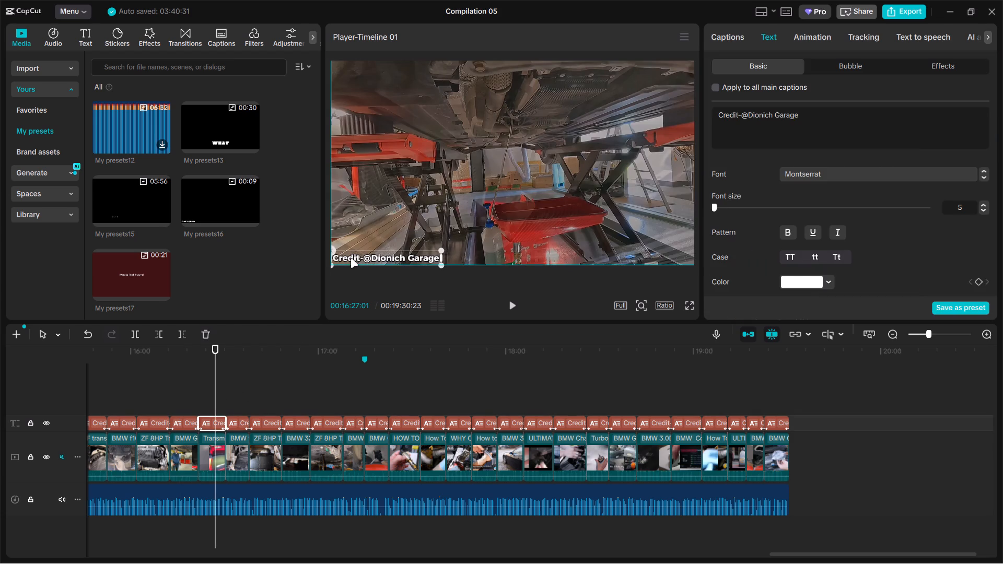
{"action": "left_click_drag", "start_coordinate": [351, 258], "coordinate": [350, 258]}
{"action": "left_click", "coordinate": [236, 394]}
{"action": "left_click_drag", "start_coordinate": [372, 257], "coordinate": [357, 257]}
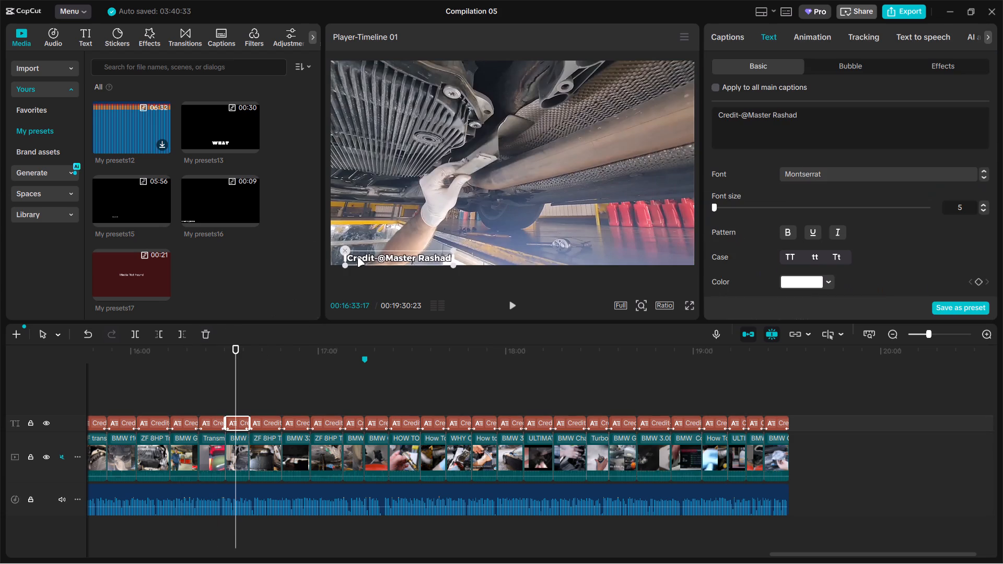
{"action": "left_click_drag", "start_coordinate": [357, 257], "coordinate": [355, 260]}
{"action": "left_click", "coordinate": [273, 382]}
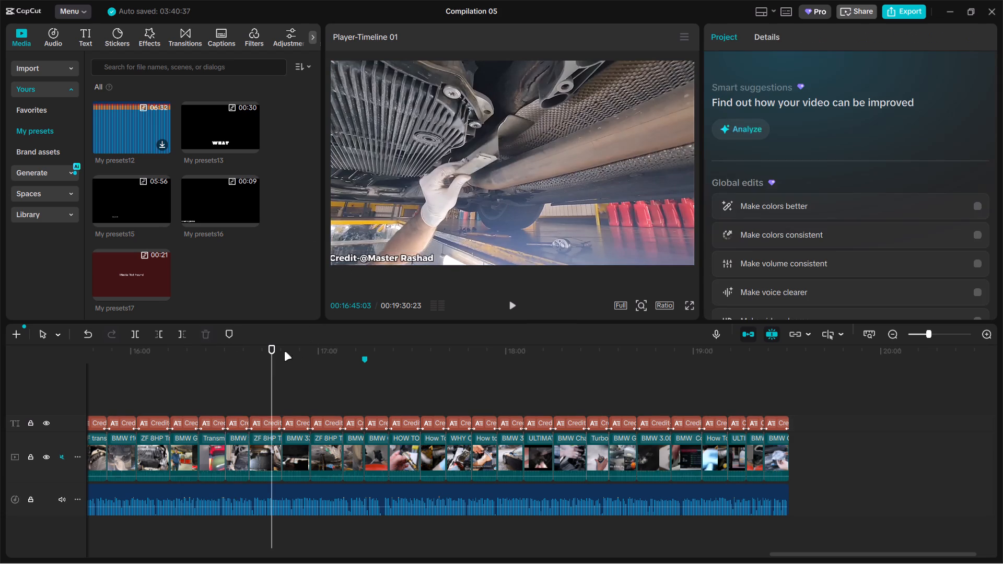
{"action": "left_click_drag", "start_coordinate": [371, 256], "coordinate": [344, 255]}
{"action": "left_click", "coordinate": [294, 375]}
{"action": "left_click_drag", "start_coordinate": [360, 260], "coordinate": [351, 256]}
{"action": "left_click_drag", "start_coordinate": [356, 252], "coordinate": [354, 260]}
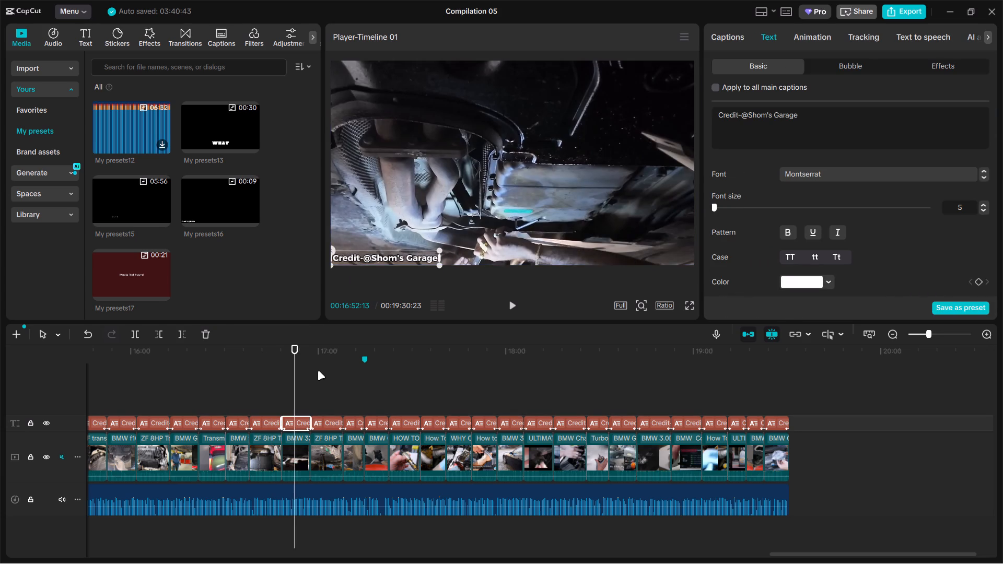
{"action": "left_click", "coordinate": [326, 372]}
{"action": "left_click_drag", "start_coordinate": [371, 256], "coordinate": [352, 258]}
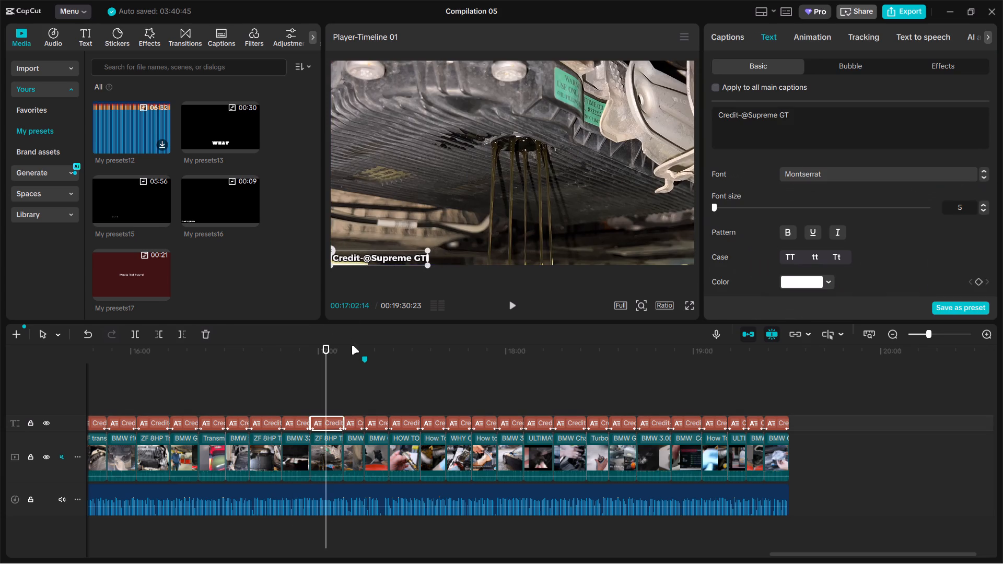
{"action": "left_click", "coordinate": [353, 374]}
{"action": "left_click_drag", "start_coordinate": [375, 255], "coordinate": [360, 254]}
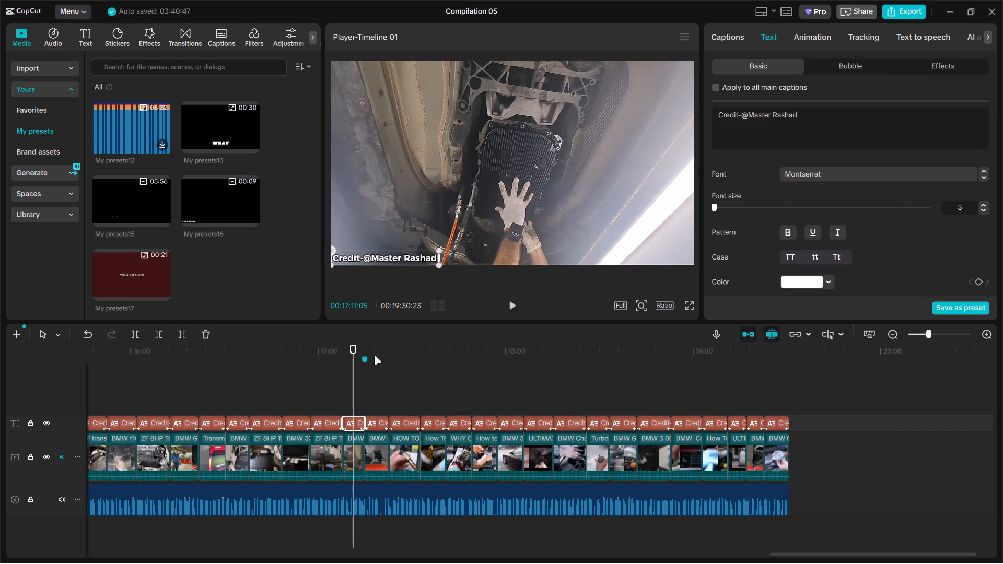
{"action": "left_click", "coordinate": [373, 369]}
{"action": "left_click_drag", "start_coordinate": [376, 254], "coordinate": [349, 254]}
{"action": "left_click_drag", "start_coordinate": [367, 256], "coordinate": [348, 255]}
{"action": "left_click", "coordinate": [400, 373]}
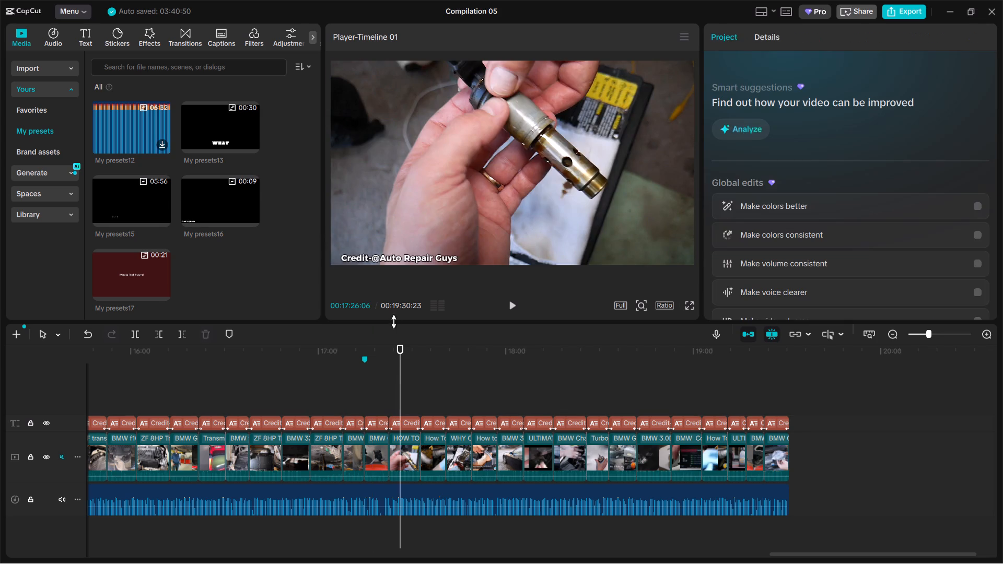
{"action": "left_click_drag", "start_coordinate": [379, 259], "coordinate": [368, 257]}
{"action": "left_click", "coordinate": [432, 363]}
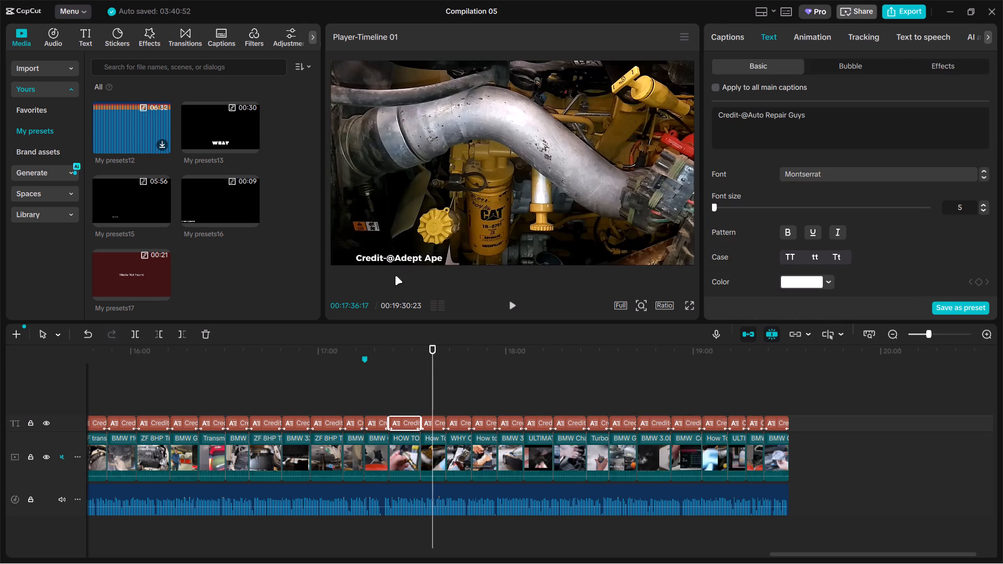
{"action": "left_click_drag", "start_coordinate": [392, 260], "coordinate": [367, 259]}
{"action": "left_click", "coordinate": [460, 374]}
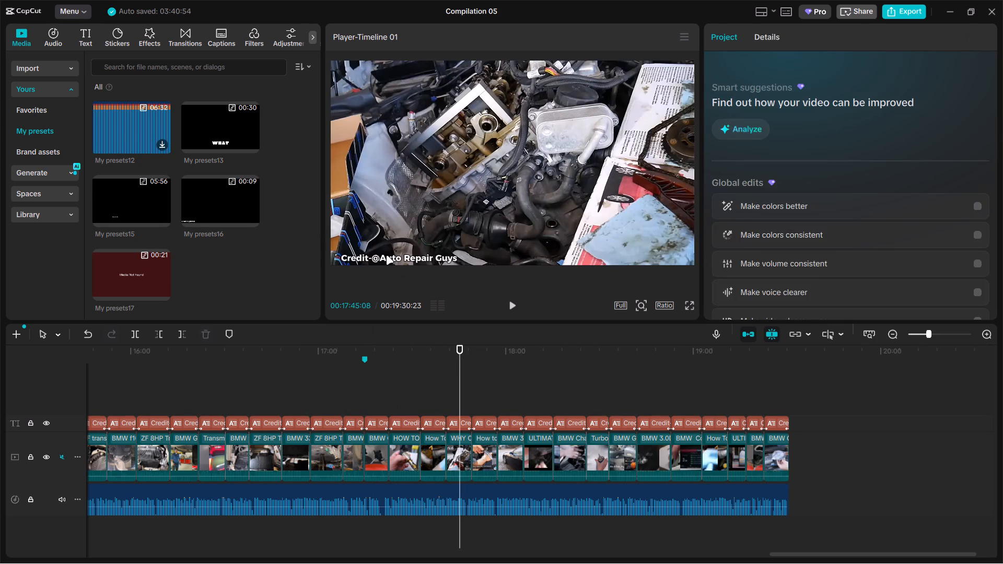
{"action": "left_click_drag", "start_coordinate": [386, 255], "coordinate": [375, 254]}
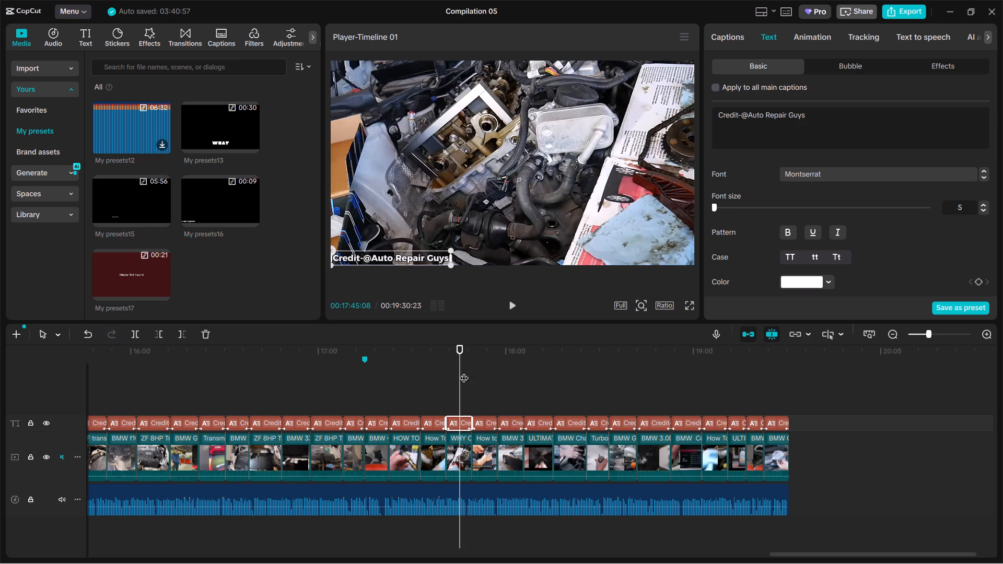
{"action": "left_click", "coordinate": [484, 384]}
{"action": "left_click_drag", "start_coordinate": [380, 261], "coordinate": [363, 260]}
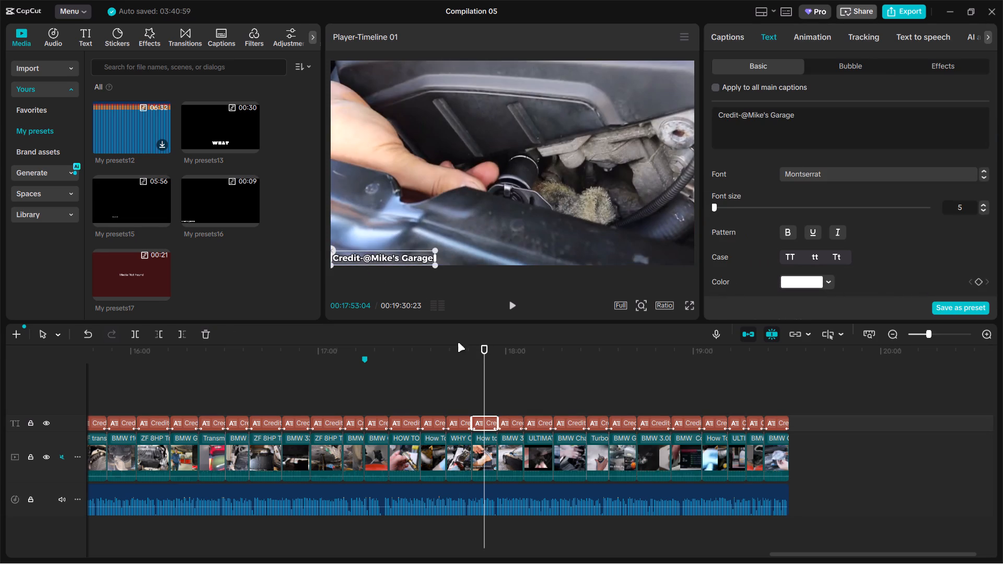
{"action": "left_click", "coordinate": [506, 379]}
{"action": "left_click_drag", "start_coordinate": [379, 258], "coordinate": [350, 257]}
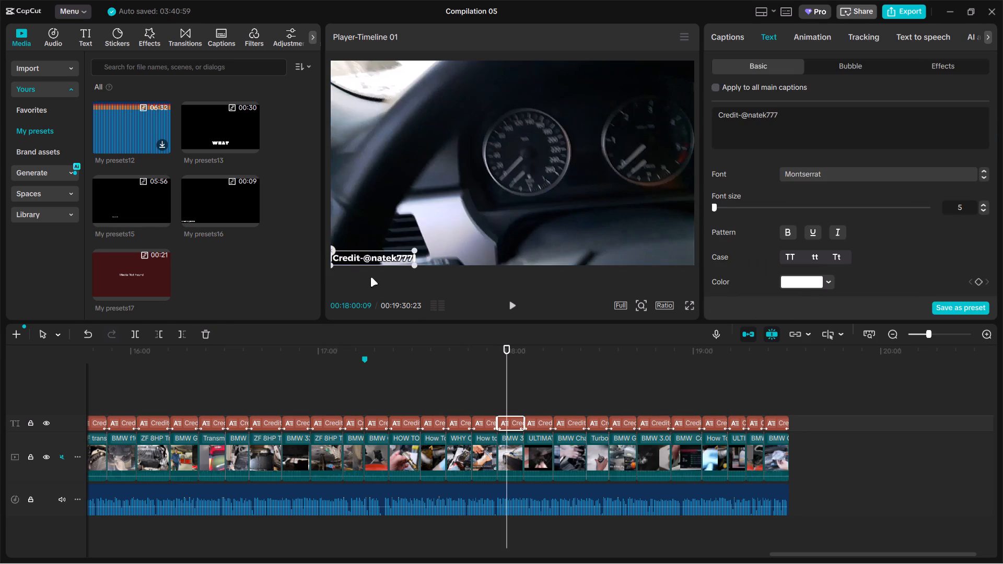
Align the credit captions over the "ULTIMA" clip near 18:10 and the "BMW Cha" clip near 18:21 to the frame's lower-left corner.
{"action": "left_click", "coordinate": [539, 380]}
{"action": "left_click_drag", "start_coordinate": [400, 262], "coordinate": [378, 259]}
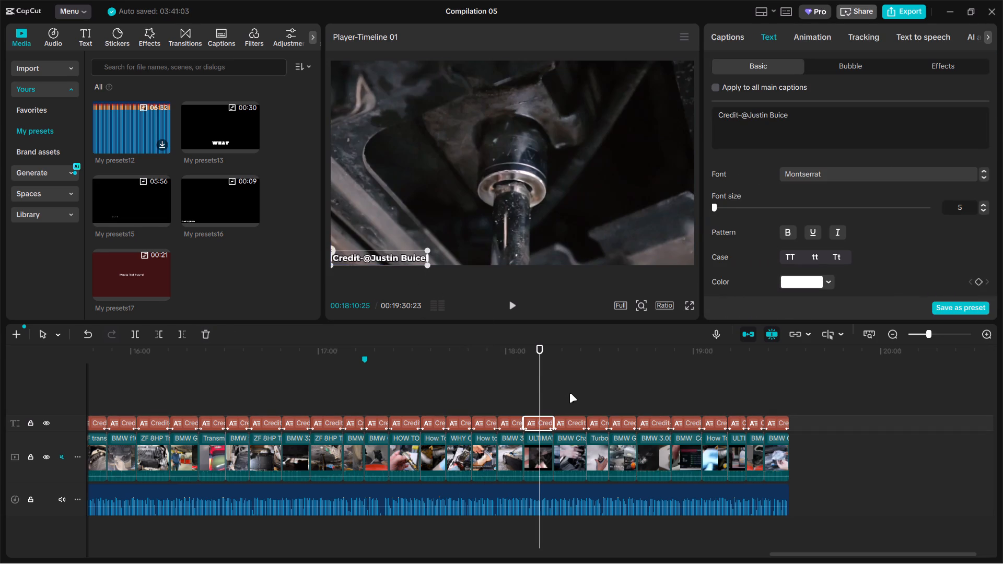
{"action": "left_click", "coordinate": [574, 395]}
{"action": "left_click_drag", "start_coordinate": [403, 255], "coordinate": [376, 249]}
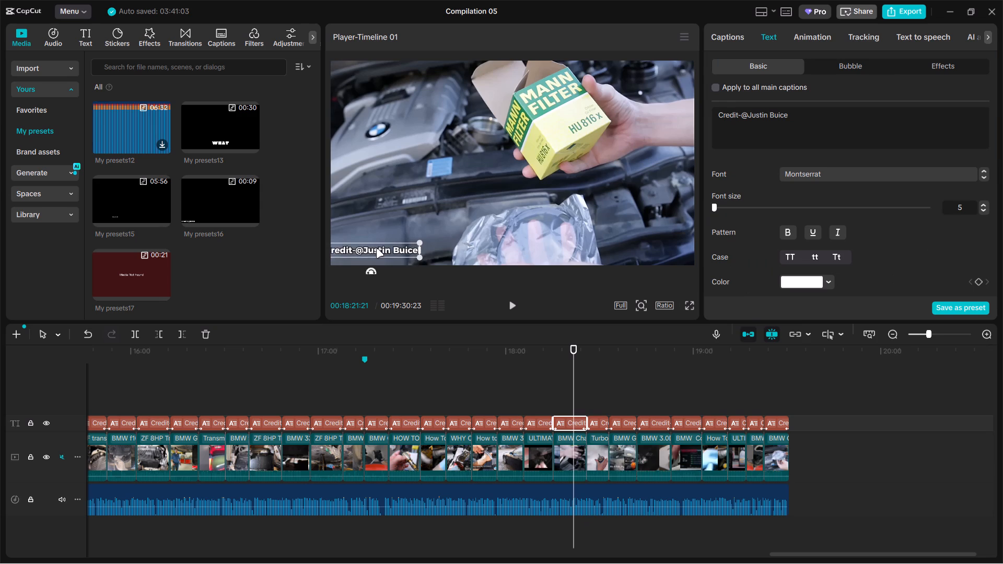
{"action": "left_click_drag", "start_coordinate": [376, 249], "coordinate": [383, 253]}
{"action": "left_click", "coordinate": [600, 393]}
{"action": "left_click_drag", "start_coordinate": [402, 261], "coordinate": [380, 260]}
{"action": "left_click", "coordinate": [627, 389]}
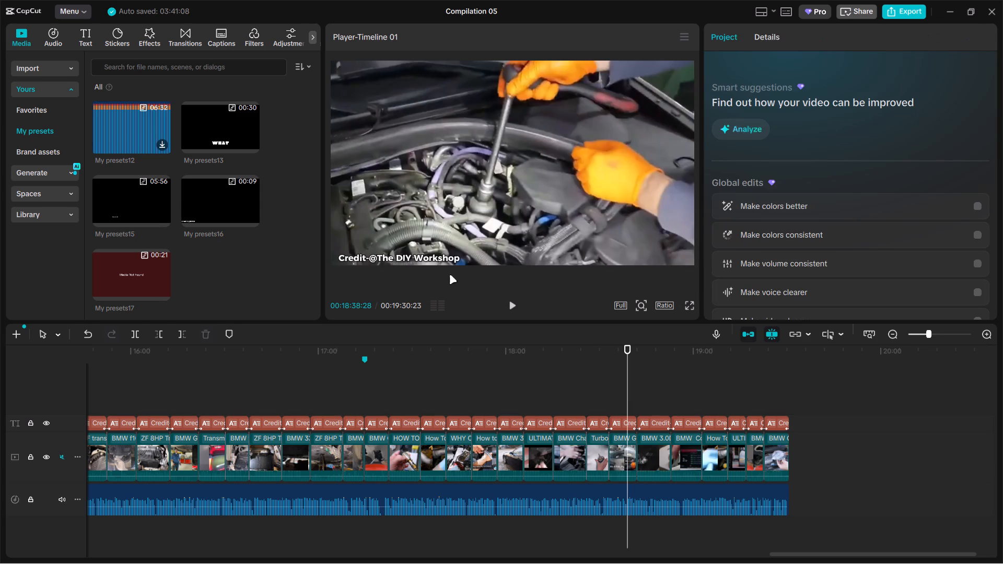
{"action": "left_click_drag", "start_coordinate": [412, 258], "coordinate": [405, 260]}
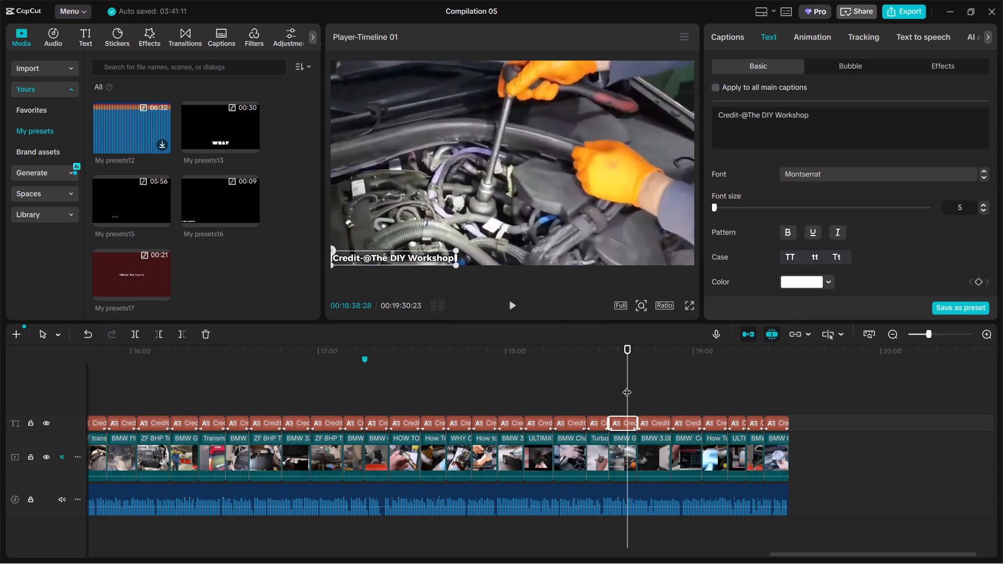
{"action": "left_click", "coordinate": [636, 385]}
{"action": "left_click", "coordinate": [649, 386]}
{"action": "left_click_drag", "start_coordinate": [425, 259], "coordinate": [405, 256]}
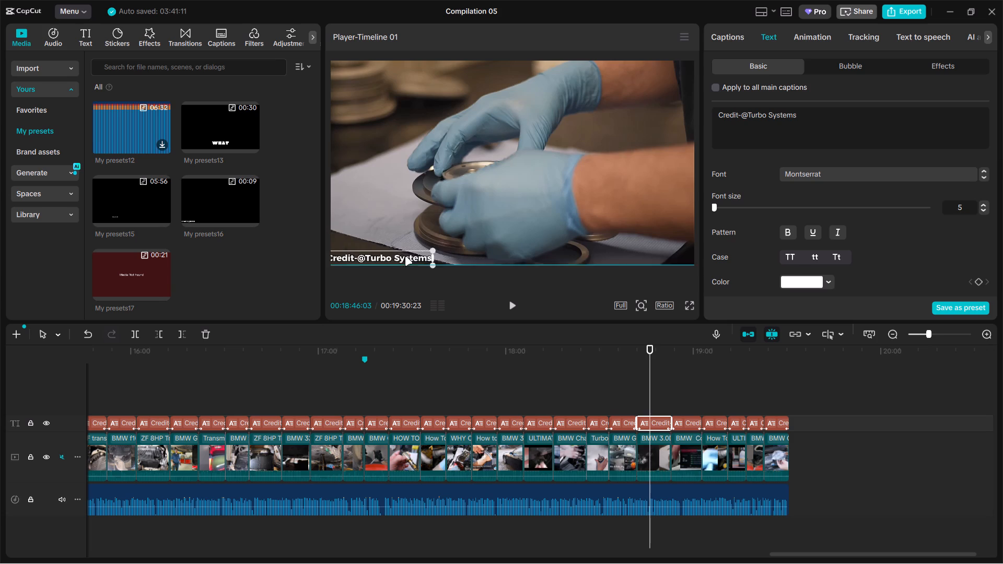
{"action": "left_click_drag", "start_coordinate": [405, 256], "coordinate": [412, 257]}
{"action": "left_click", "coordinate": [683, 395]}
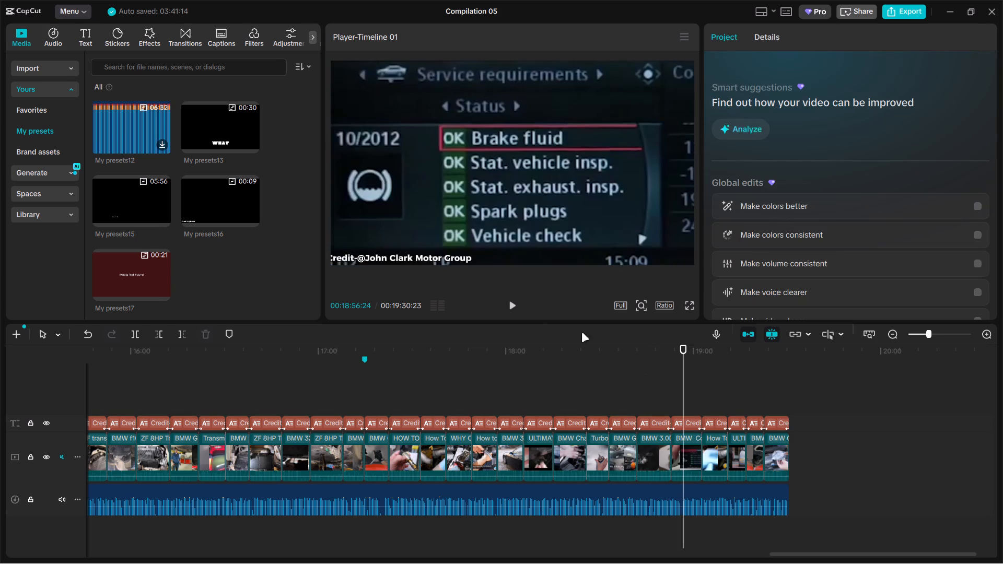
{"action": "left_click_drag", "start_coordinate": [424, 264], "coordinate": [431, 263]}
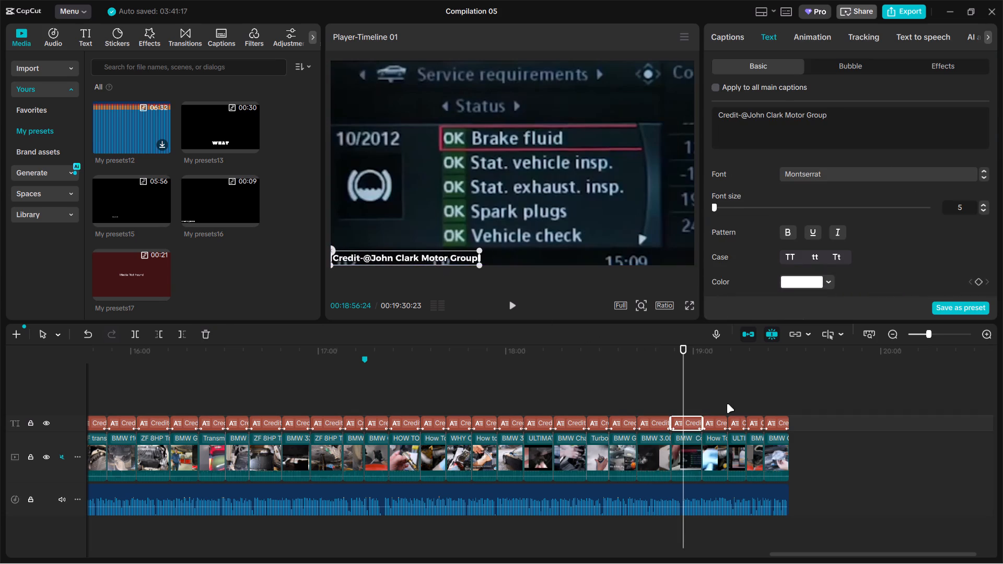
{"action": "left_click", "coordinate": [725, 404]}
{"action": "left_click", "coordinate": [707, 398]}
{"action": "left_click", "coordinate": [713, 397]}
{"action": "left_click_drag", "start_coordinate": [418, 261], "coordinate": [405, 261]}
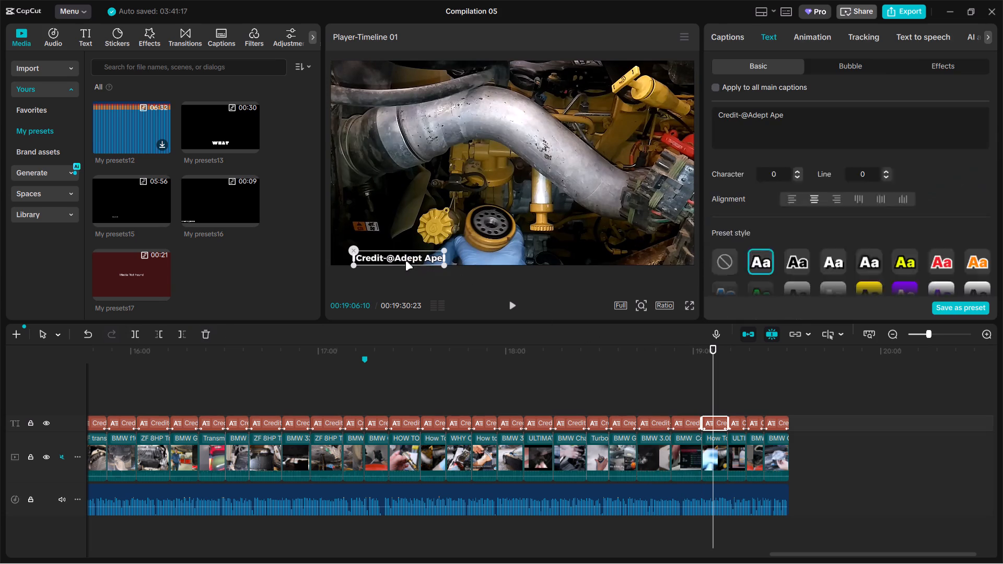
{"action": "left_click_drag", "start_coordinate": [405, 261], "coordinate": [395, 260]}
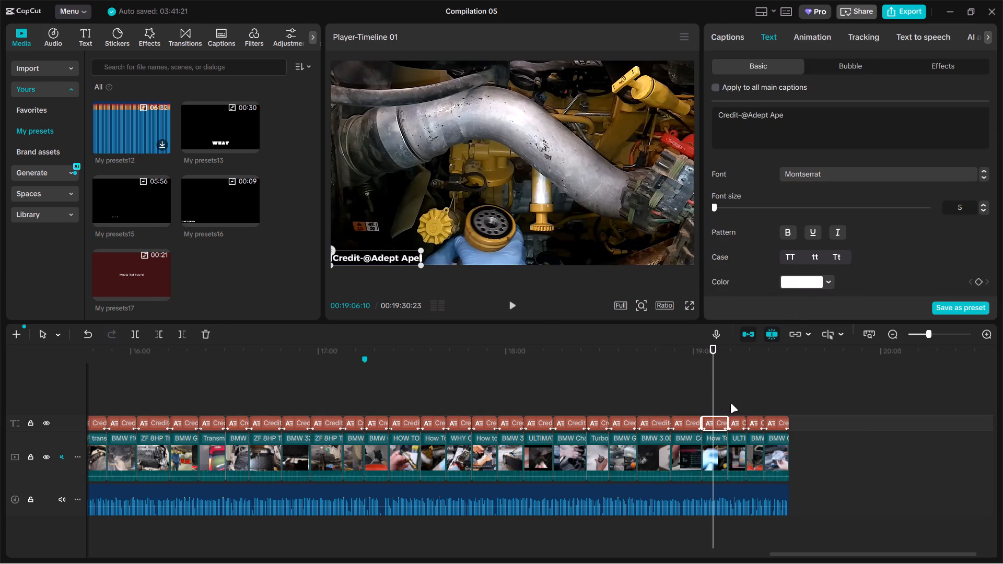
{"action": "left_click", "coordinate": [730, 404]}
{"action": "left_click", "coordinate": [739, 396]}
{"action": "left_click_drag", "start_coordinate": [409, 258], "coordinate": [387, 255]}
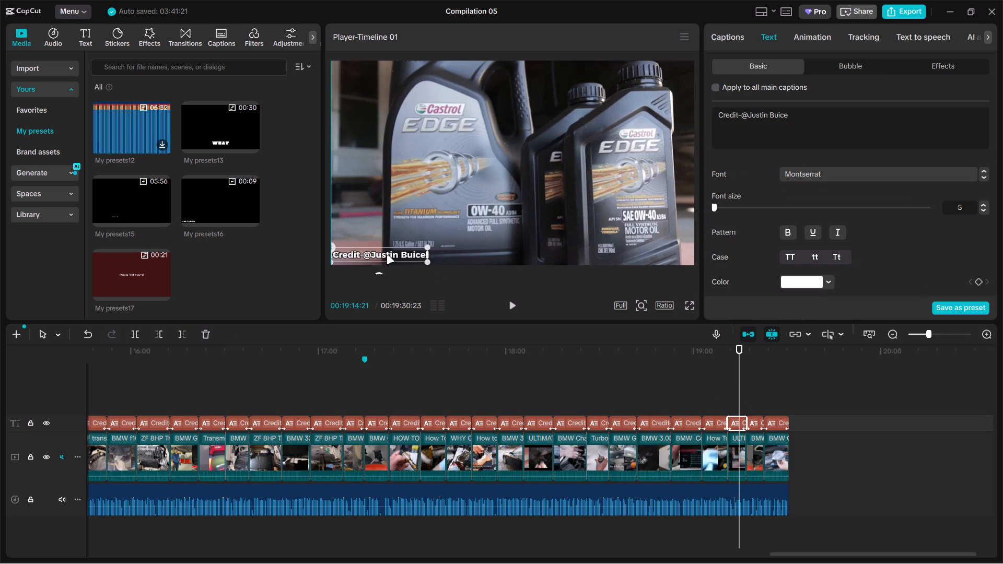
{"action": "left_click_drag", "start_coordinate": [387, 255], "coordinate": [389, 259]}
{"action": "left_click", "coordinate": [759, 392]}
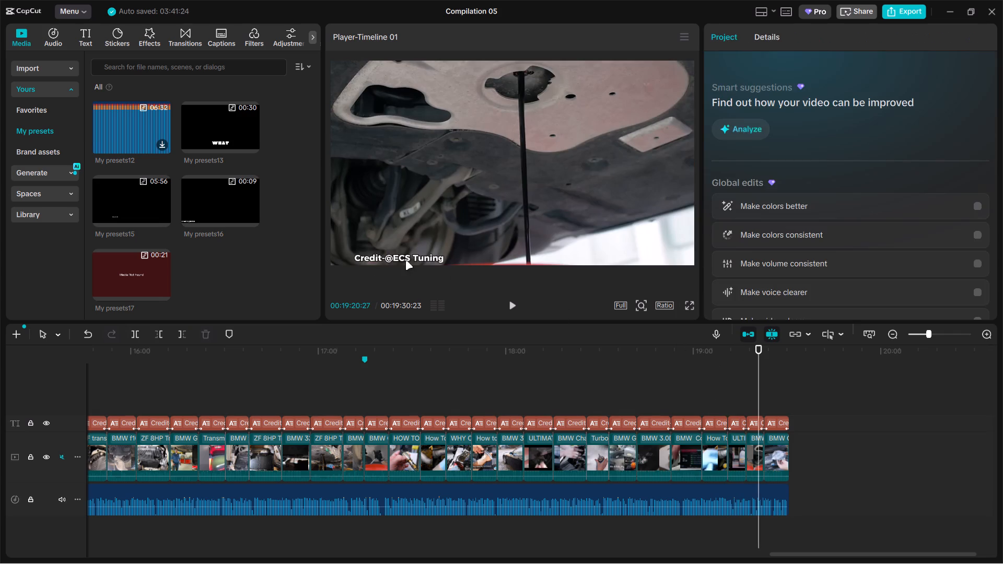
{"action": "left_click_drag", "start_coordinate": [405, 261], "coordinate": [383, 258]}
{"action": "left_click", "coordinate": [785, 391]}
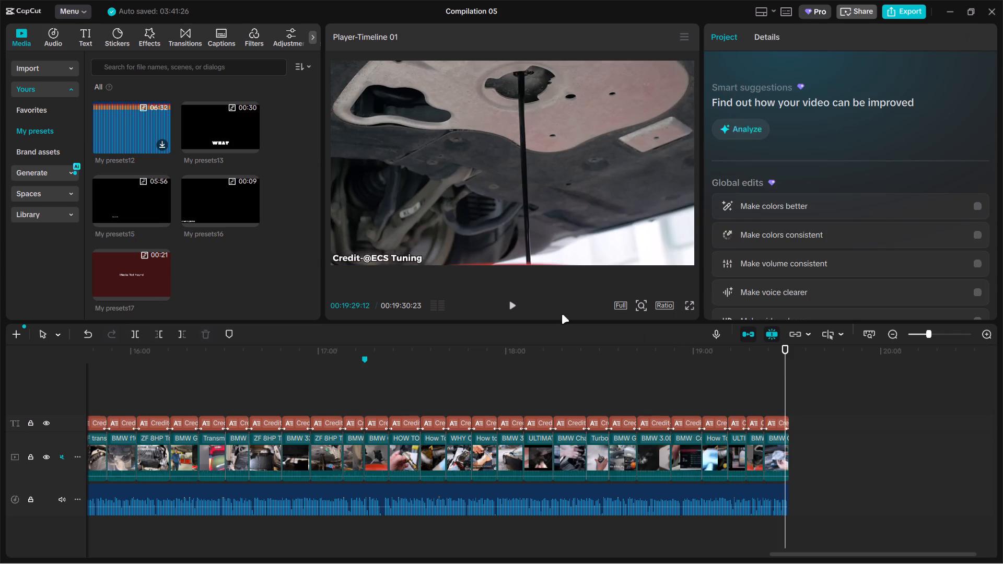
{"action": "left_click_drag", "start_coordinate": [392, 262], "coordinate": [370, 259]}
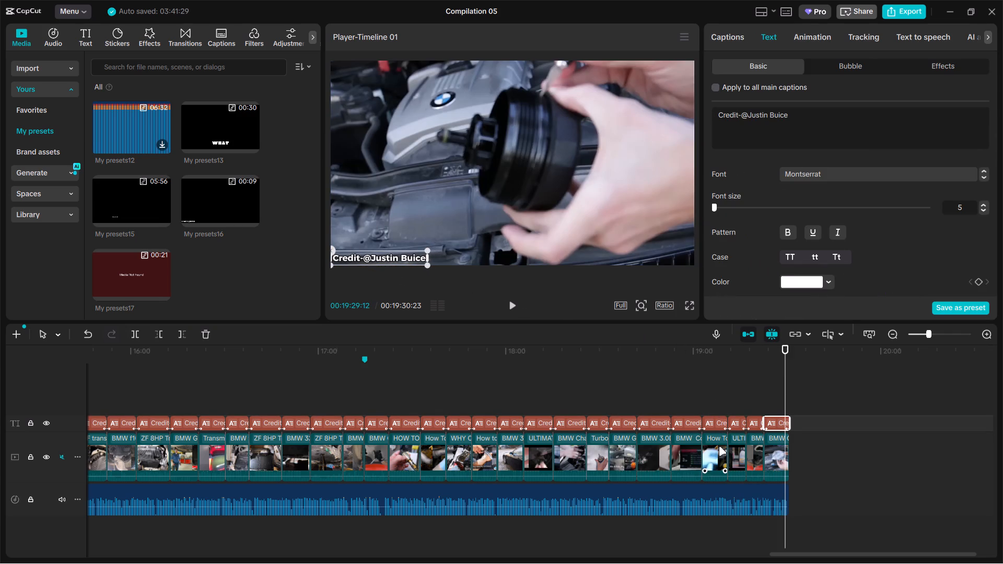
{"action": "scroll", "coordinate": [732, 455], "scroll_direction": "down", "scroll_amount": 20, "text": "ctrl"}
{"action": "scroll", "coordinate": [732, 455], "scroll_direction": "down", "scroll_amount": 4, "text": "ctrl"}
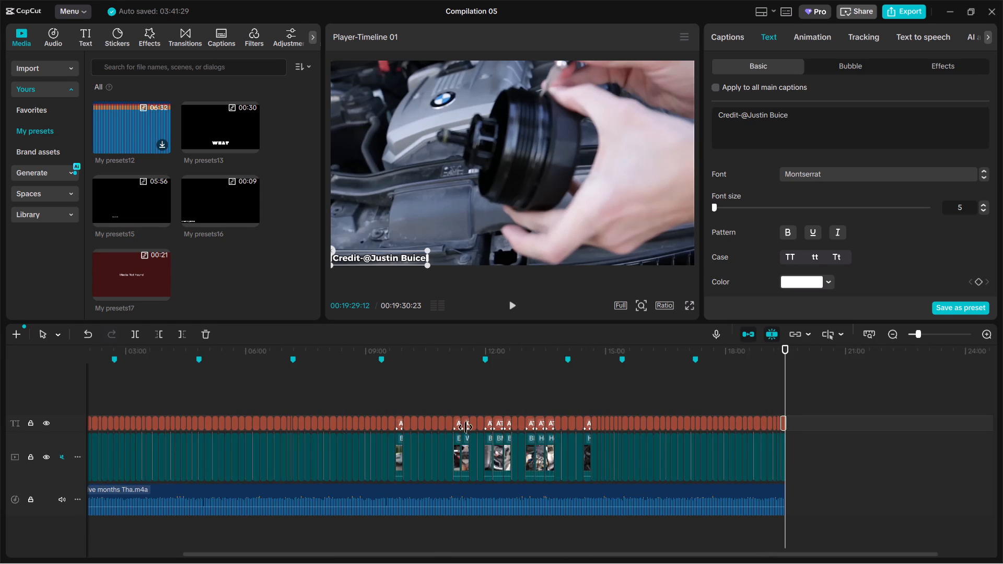
Review the credit captions and their placement from the start of the timeline to about 2:33.
{"action": "scroll", "coordinate": [519, 426], "scroll_direction": "down", "scroll_amount": 6, "text": "ctrl"}
{"action": "left_click", "coordinate": [173, 417]}
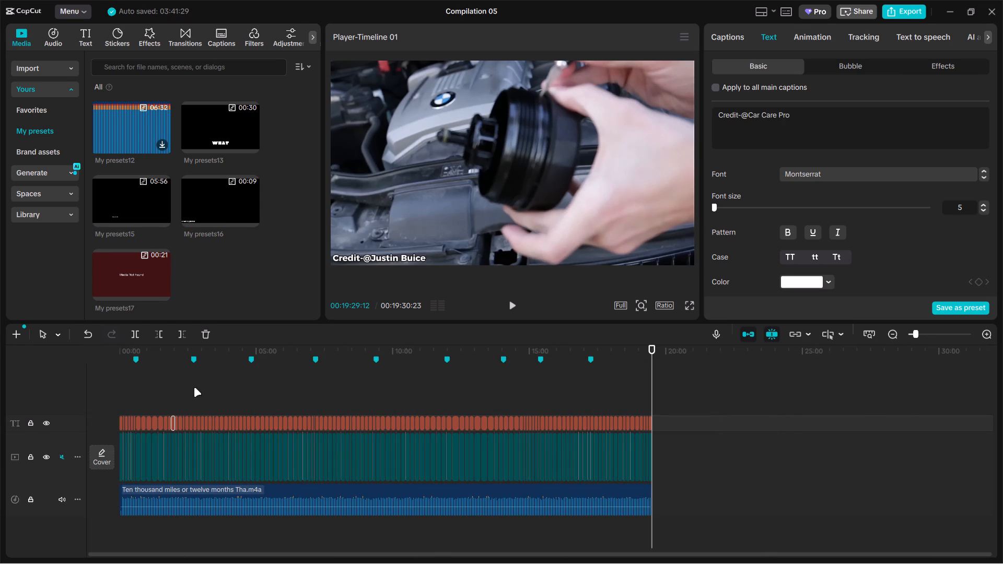
{"action": "left_click", "coordinate": [119, 385]}
{"action": "left_click_drag", "start_coordinate": [119, 385], "coordinate": [93, 385]}
{"action": "left_click", "coordinate": [142, 383]}
{"action": "left_click_drag", "start_coordinate": [141, 383], "coordinate": [81, 394]}
{"action": "scroll", "coordinate": [125, 396], "scroll_direction": "up", "scroll_amount": 17, "text": "ctrl"}
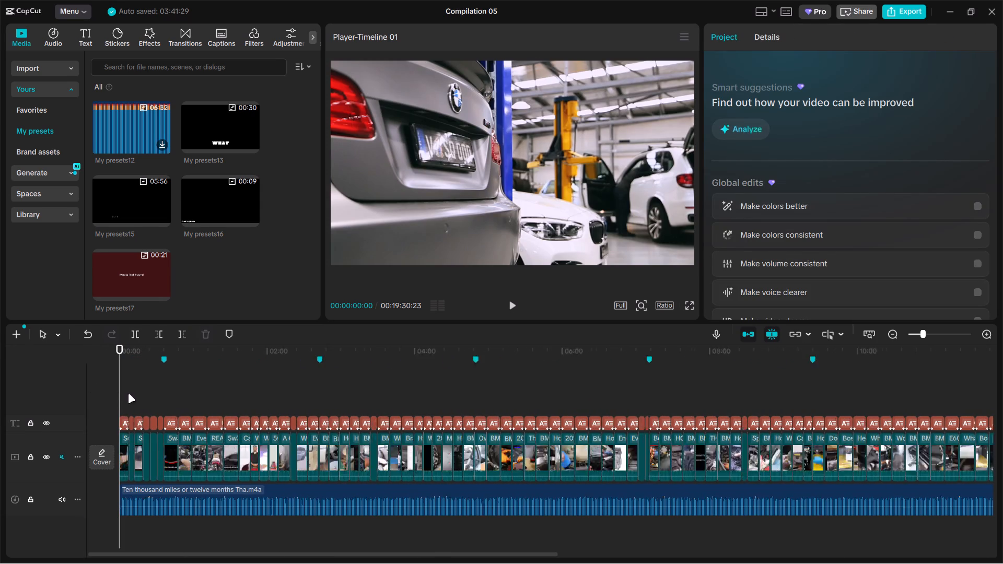
{"action": "left_click_drag", "start_coordinate": [116, 394], "coordinate": [126, 392]}
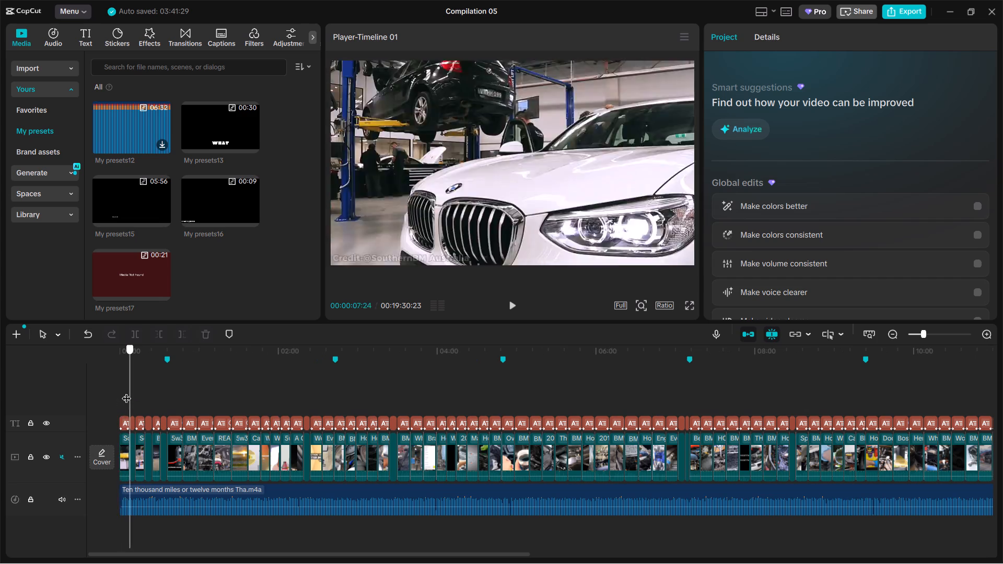
{"action": "left_click_drag", "start_coordinate": [126, 392], "coordinate": [131, 389]}
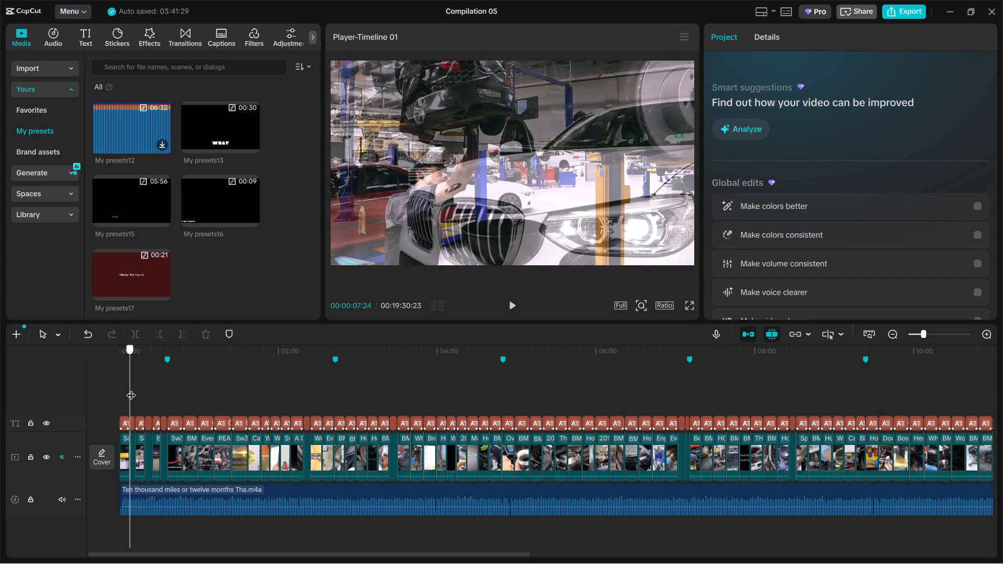
{"action": "left_click_drag", "start_coordinate": [131, 389], "coordinate": [140, 389]}
{"action": "scroll", "coordinate": [151, 418], "scroll_direction": "up", "scroll_amount": 5, "text": "ctrl"}
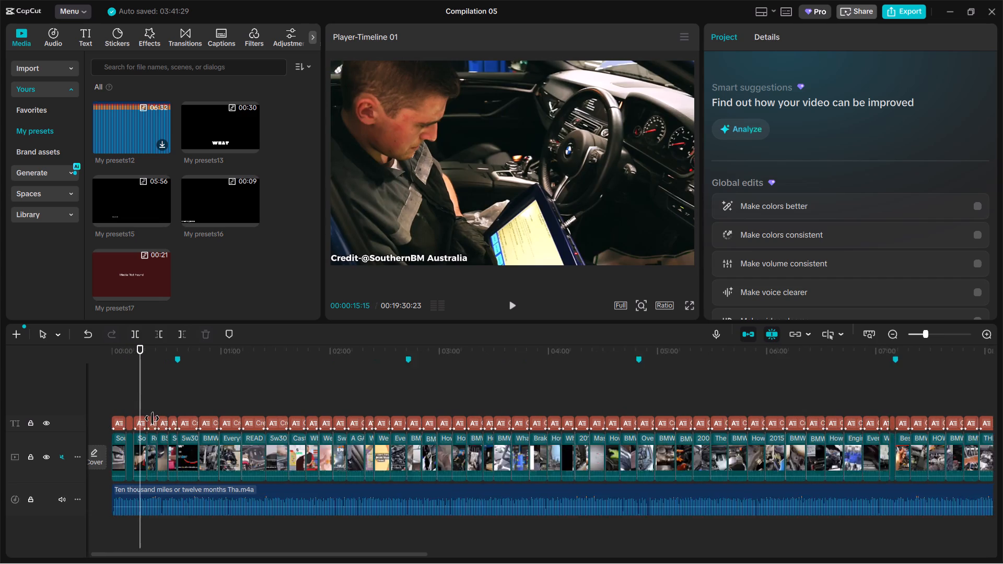
{"action": "scroll", "coordinate": [152, 418], "scroll_direction": "up", "scroll_amount": 3, "text": "ctrl"}
{"action": "left_click_drag", "start_coordinate": [141, 402], "coordinate": [173, 394]}
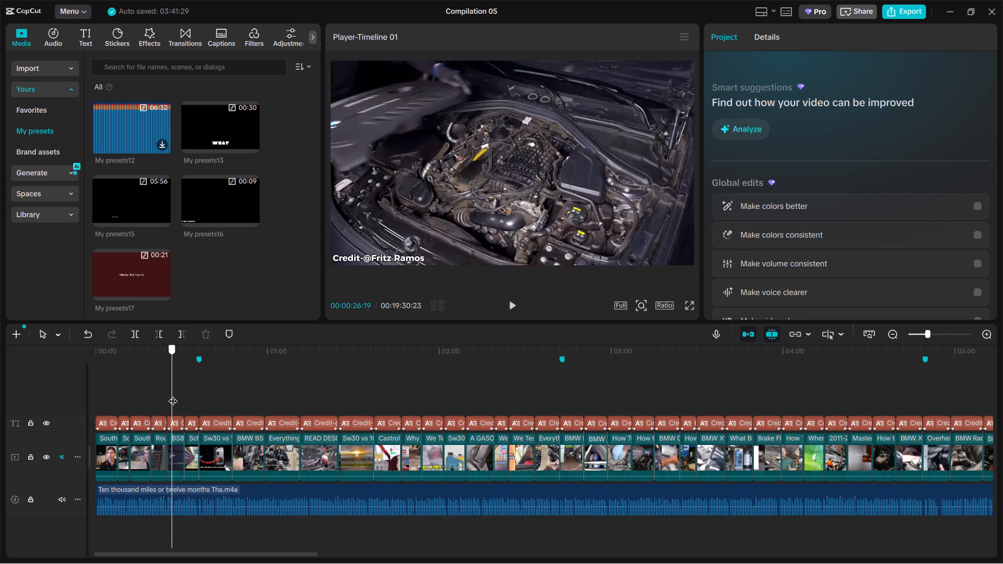
{"action": "left_click_drag", "start_coordinate": [173, 394], "coordinate": [212, 393]}
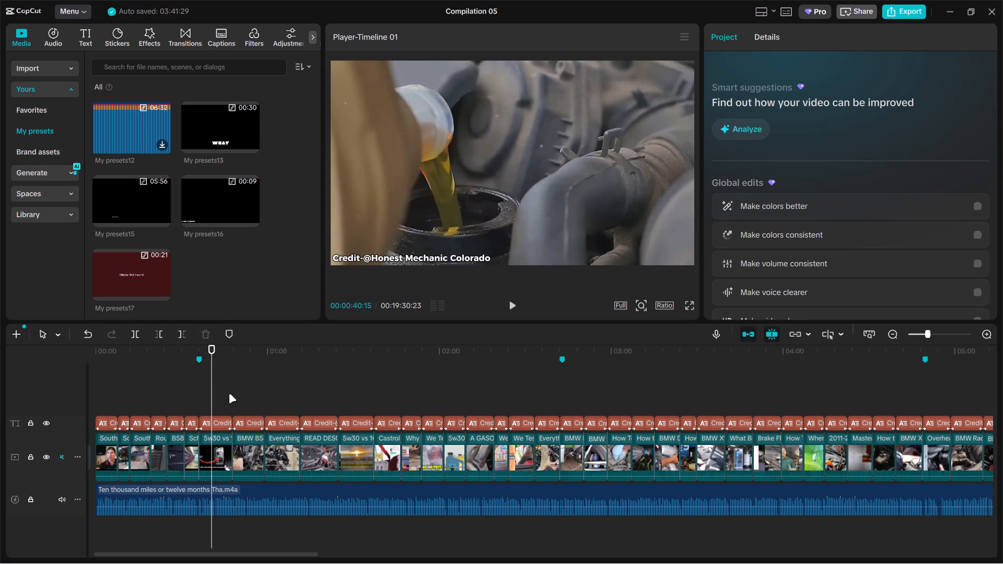
{"action": "left_click_drag", "start_coordinate": [212, 390], "coordinate": [279, 386]}
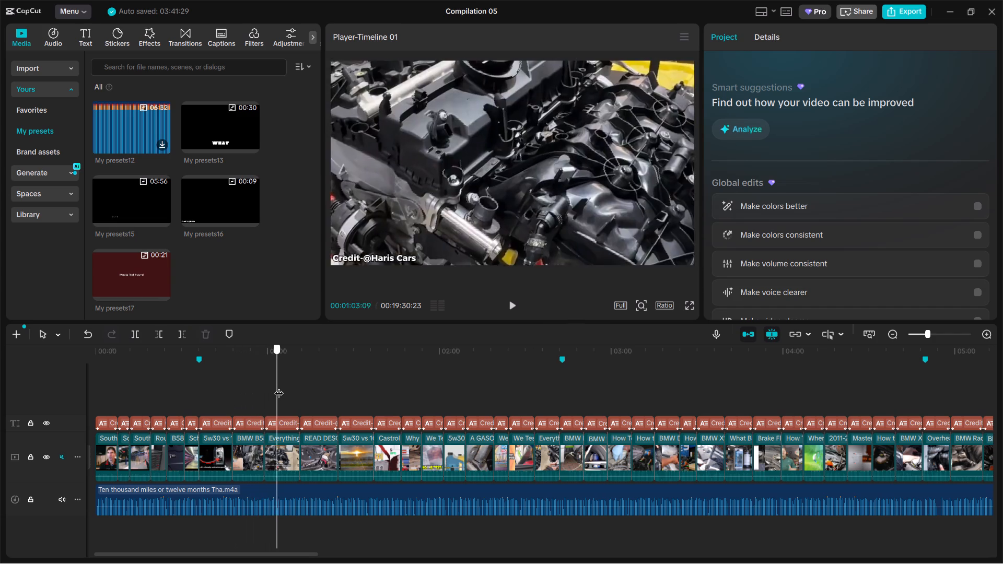
{"action": "left_click_drag", "start_coordinate": [279, 386], "coordinate": [427, 388]}
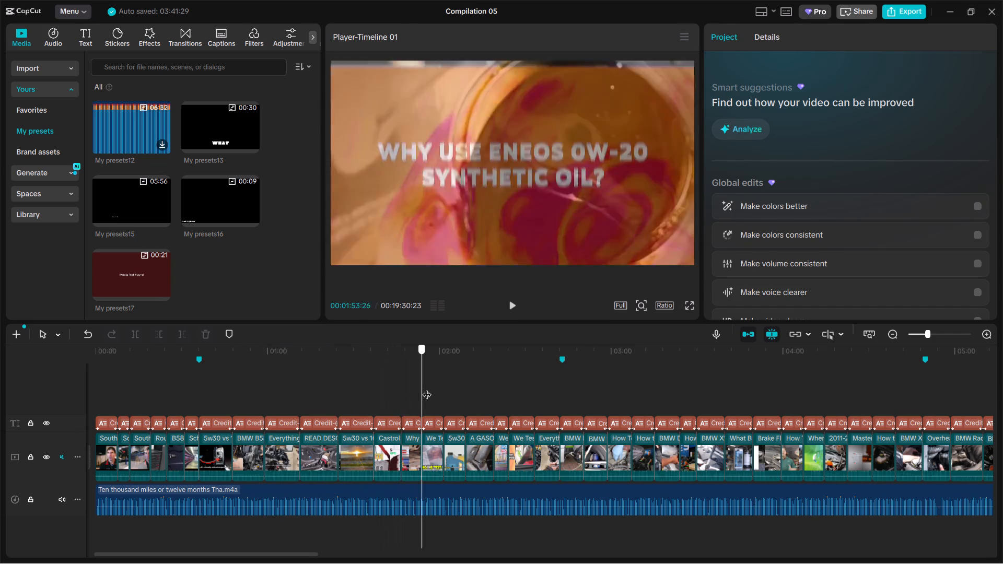
{"action": "left_click_drag", "start_coordinate": [427, 388], "coordinate": [539, 384]}
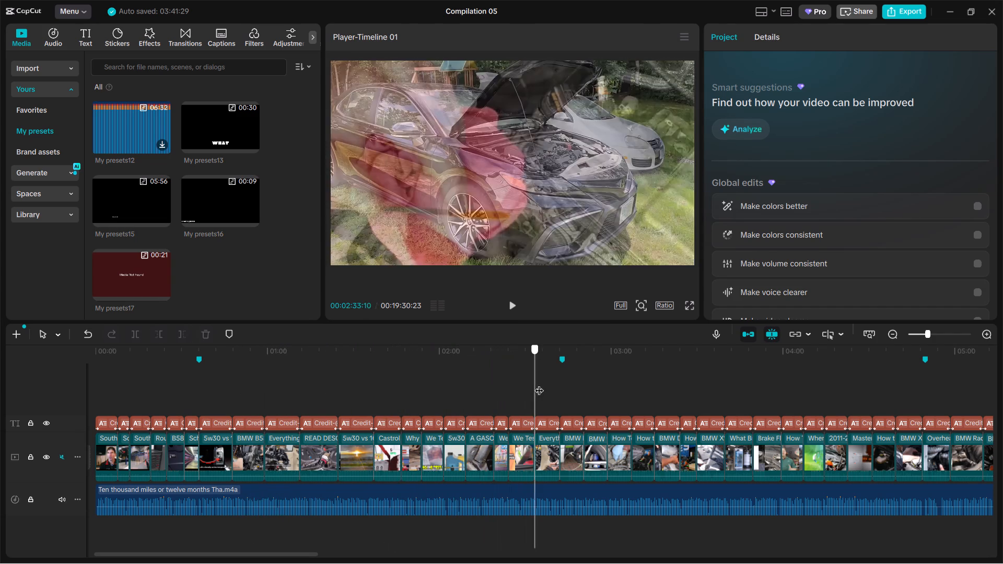
{"action": "left_click_drag", "start_coordinate": [539, 384], "coordinate": [520, 384]}
{"action": "left_click", "coordinate": [372, 264]}
{"action": "left_click", "coordinate": [372, 262]}
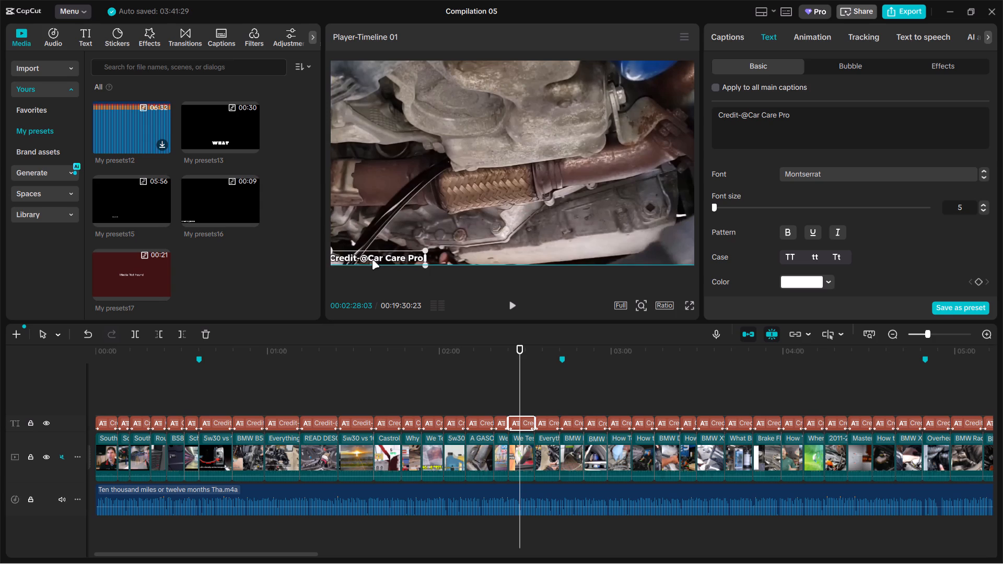
{"action": "left_click_drag", "start_coordinate": [372, 260], "coordinate": [378, 260]}
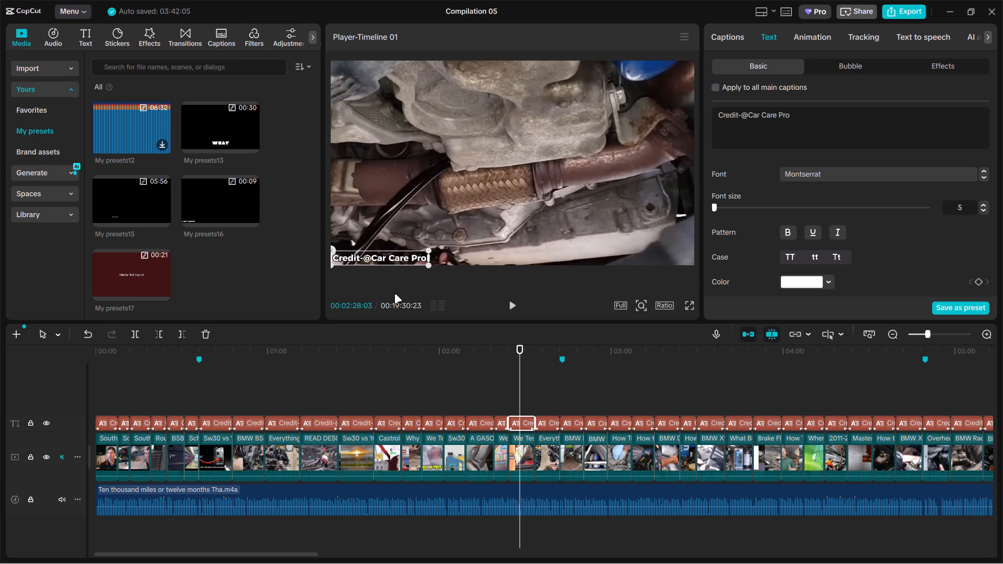
Review the placement of the credit captions from about 2:06 to 8:34.
{"action": "left_click", "coordinate": [456, 378]}
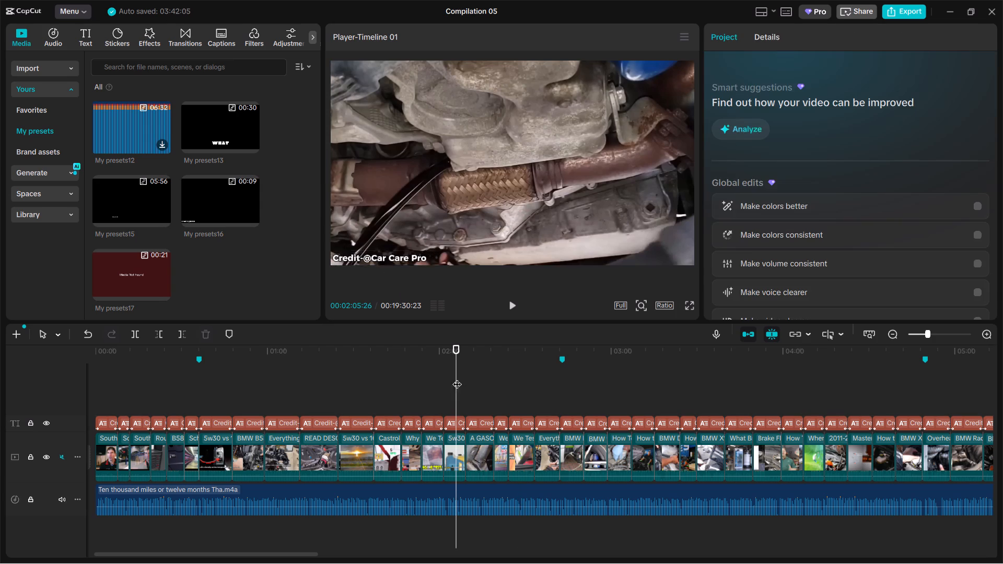
{"action": "left_click_drag", "start_coordinate": [456, 376], "coordinate": [532, 375]}
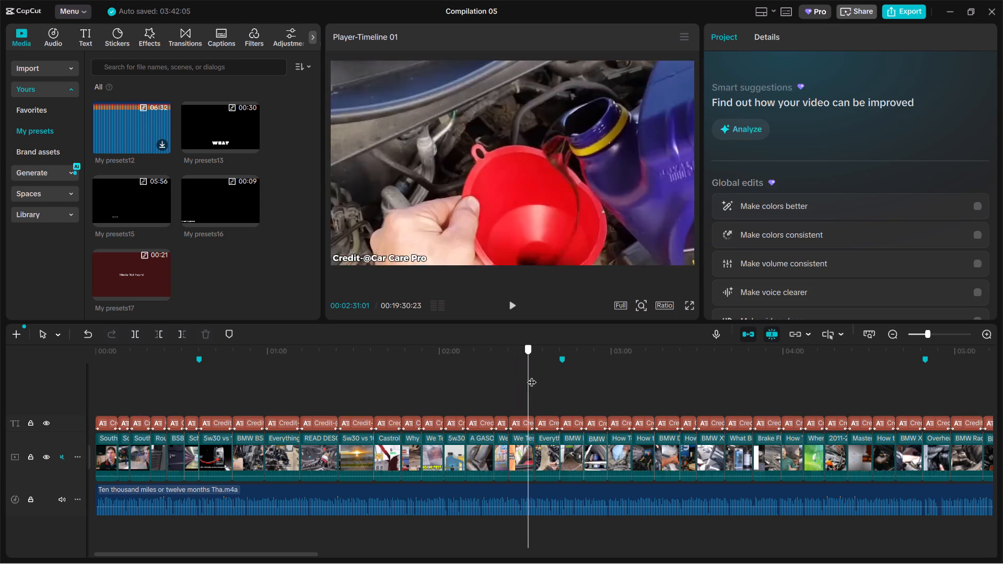
{"action": "left_click_drag", "start_coordinate": [532, 375], "coordinate": [642, 359]}
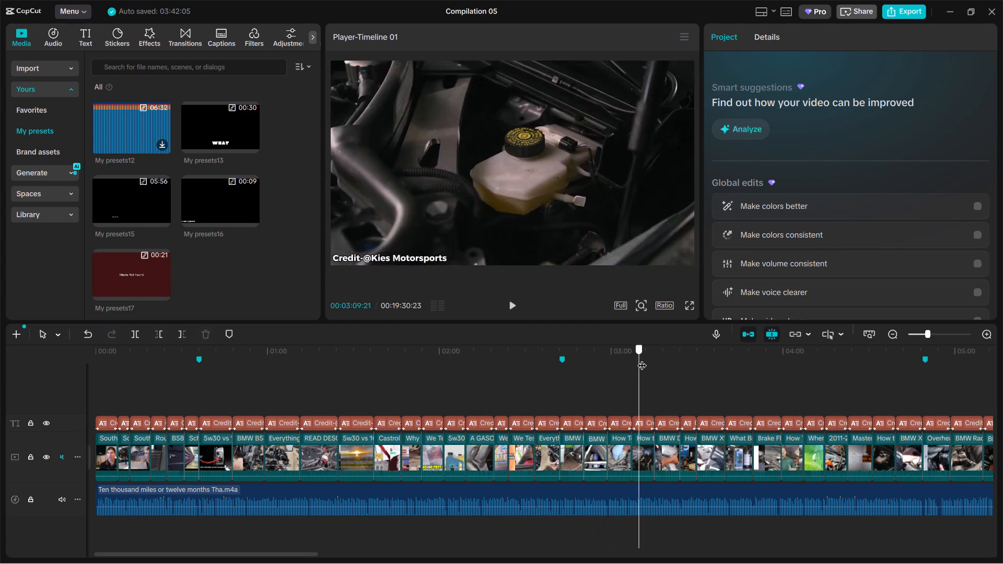
{"action": "left_click_drag", "start_coordinate": [642, 359], "coordinate": [740, 346]}
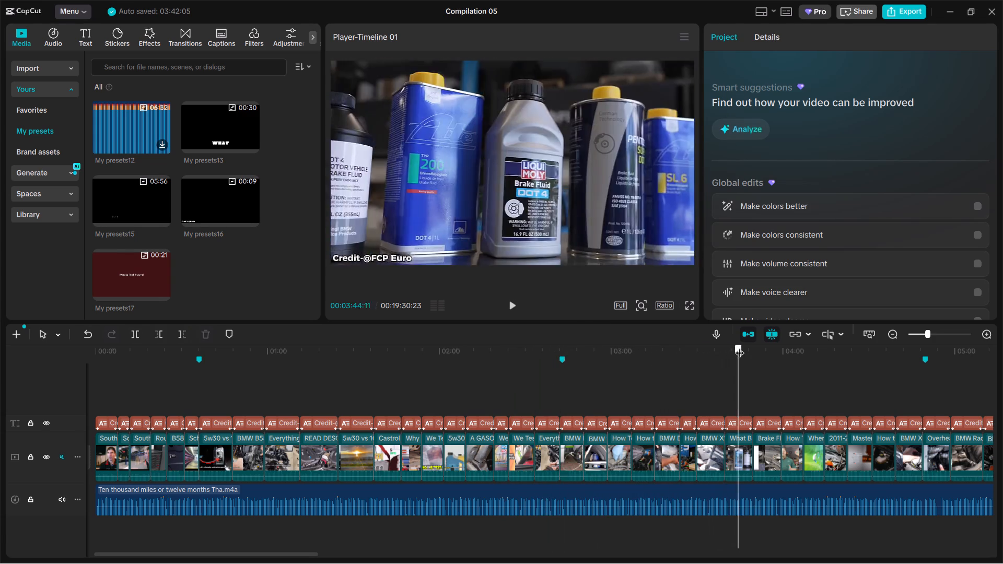
{"action": "left_click_drag", "start_coordinate": [740, 346], "coordinate": [864, 321]}
{"action": "left_click_drag", "start_coordinate": [770, 361], "coordinate": [736, 377]}
{"action": "left_click", "coordinate": [693, 431]}
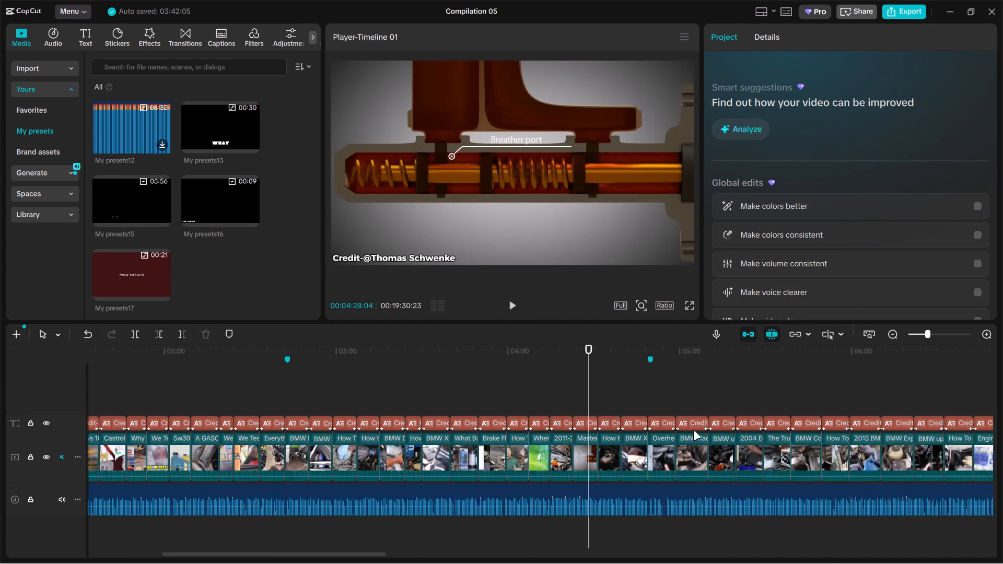
{"action": "left_click_drag", "start_coordinate": [154, 397], "coordinate": [158, 395]}
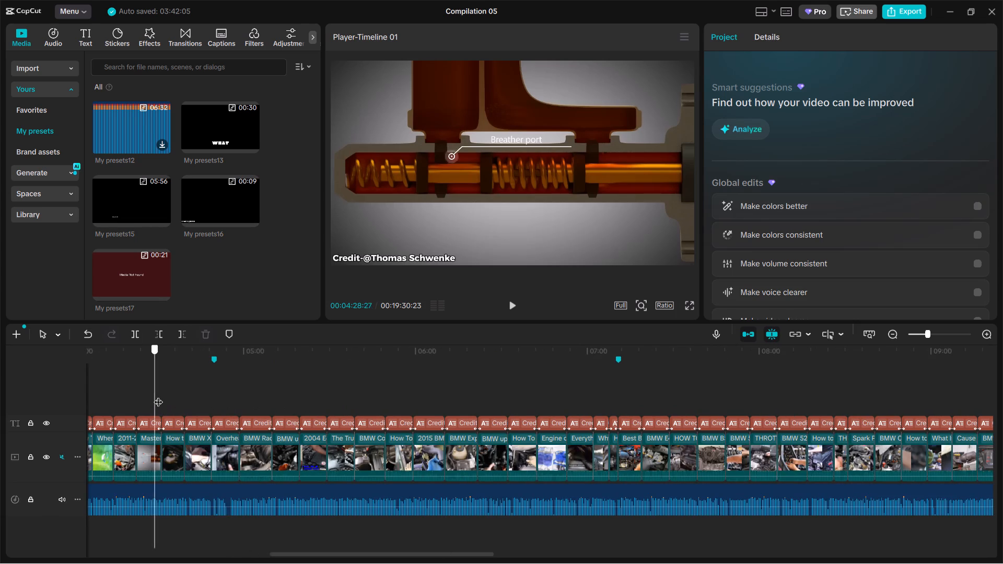
{"action": "left_click_drag", "start_coordinate": [158, 395], "coordinate": [330, 365]}
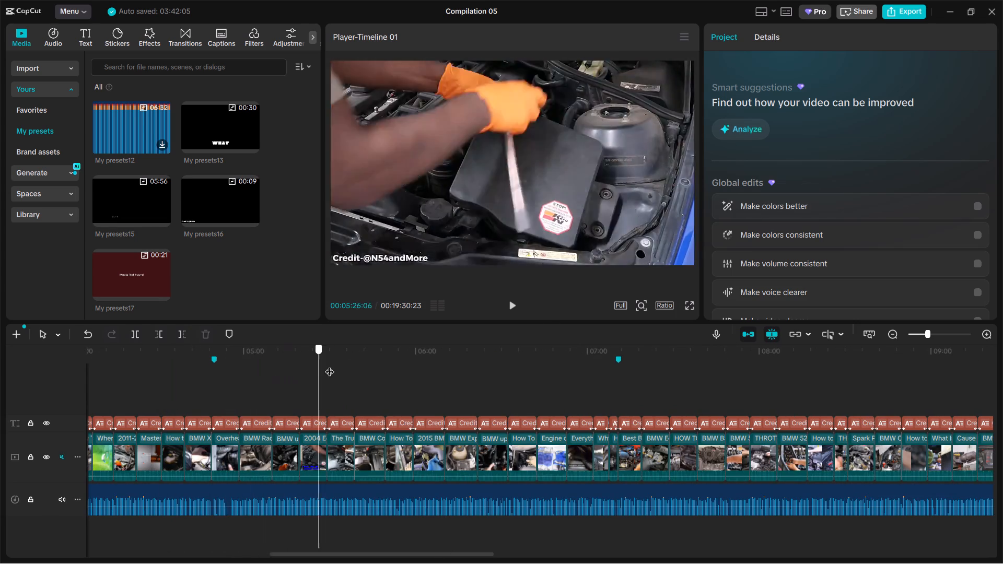
{"action": "left_click_drag", "start_coordinate": [330, 365], "coordinate": [549, 350]}
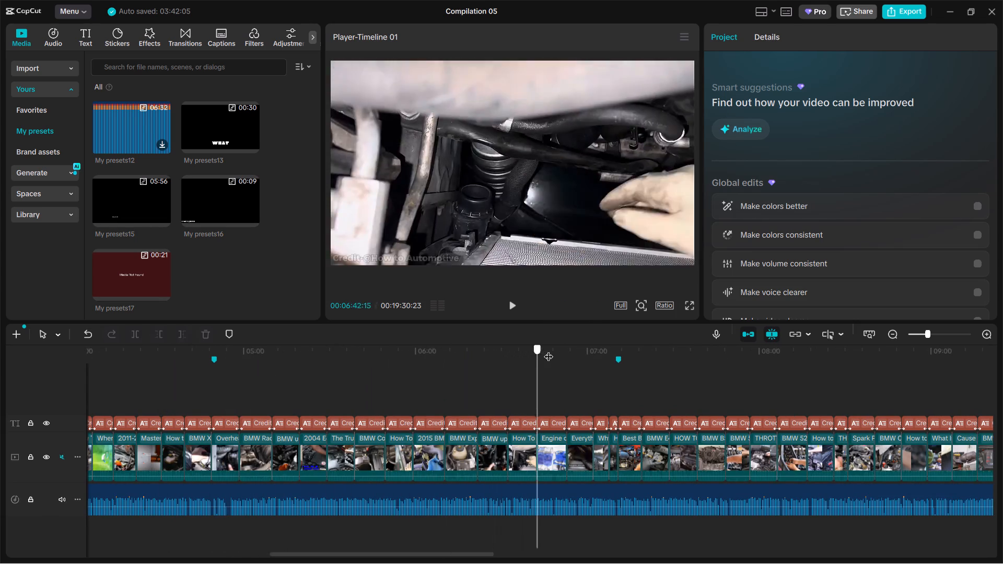
{"action": "left_click_drag", "start_coordinate": [549, 350], "coordinate": [781, 348]}
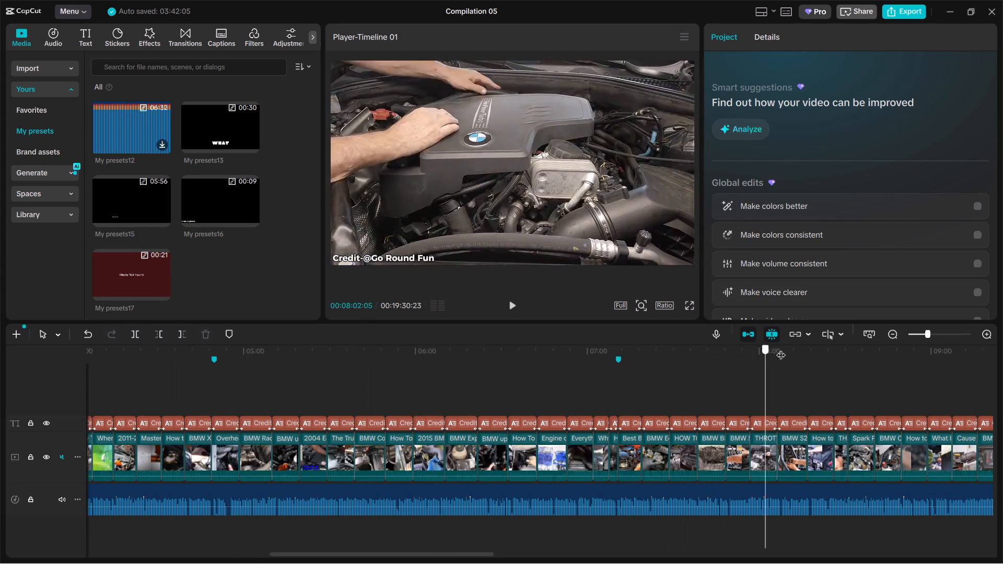
{"action": "left_click_drag", "start_coordinate": [781, 348], "coordinate": [652, 348]}
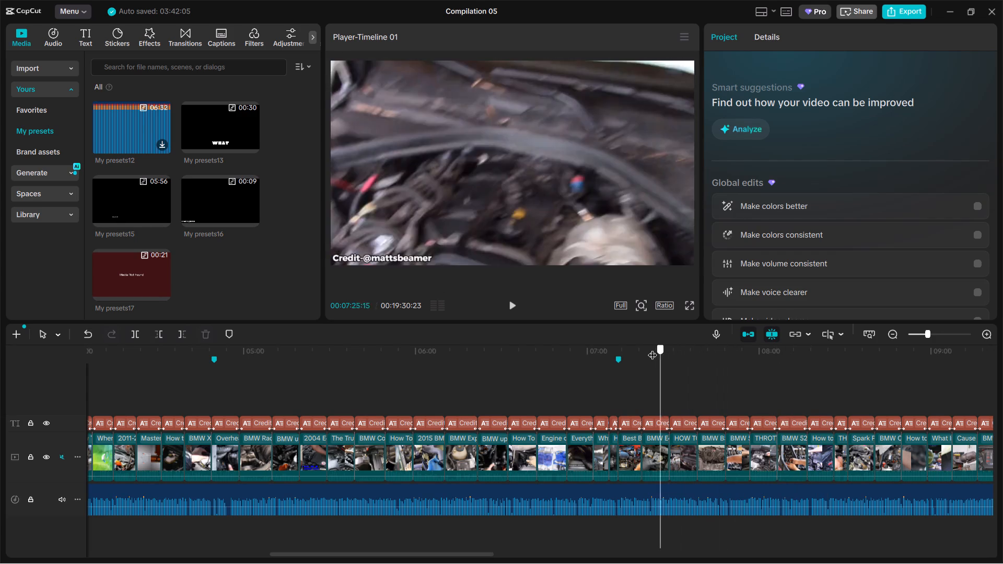
{"action": "left_click_drag", "start_coordinate": [652, 348], "coordinate": [695, 331]}
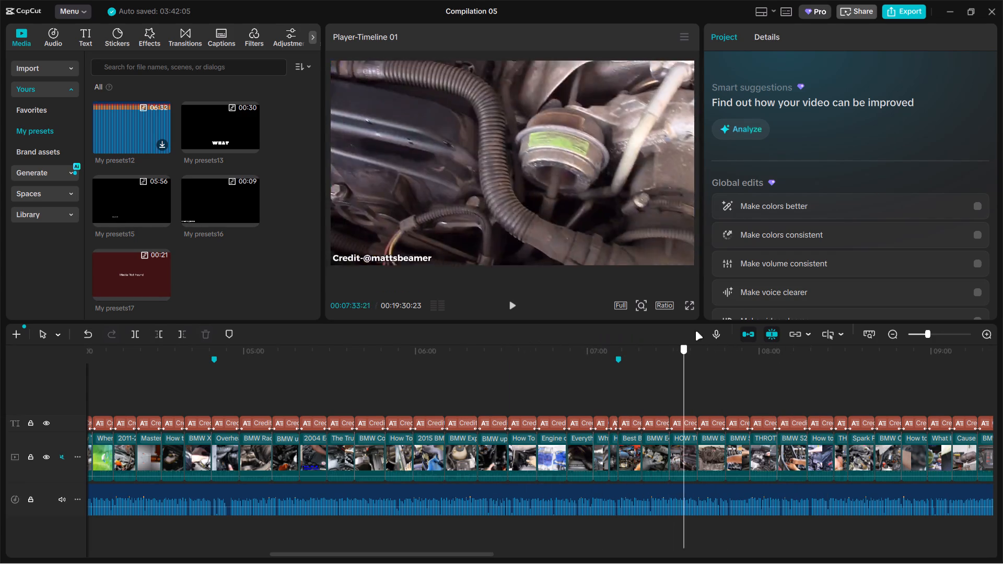
{"action": "left_click_drag", "start_coordinate": [695, 331], "coordinate": [857, 323]}
{"action": "left_click_drag", "start_coordinate": [679, 381], "coordinate": [656, 371]}
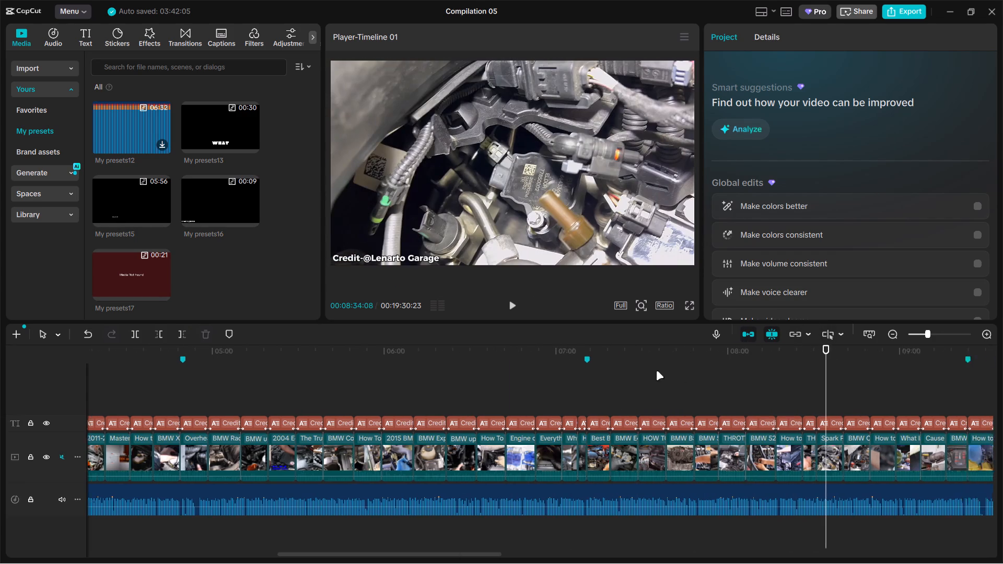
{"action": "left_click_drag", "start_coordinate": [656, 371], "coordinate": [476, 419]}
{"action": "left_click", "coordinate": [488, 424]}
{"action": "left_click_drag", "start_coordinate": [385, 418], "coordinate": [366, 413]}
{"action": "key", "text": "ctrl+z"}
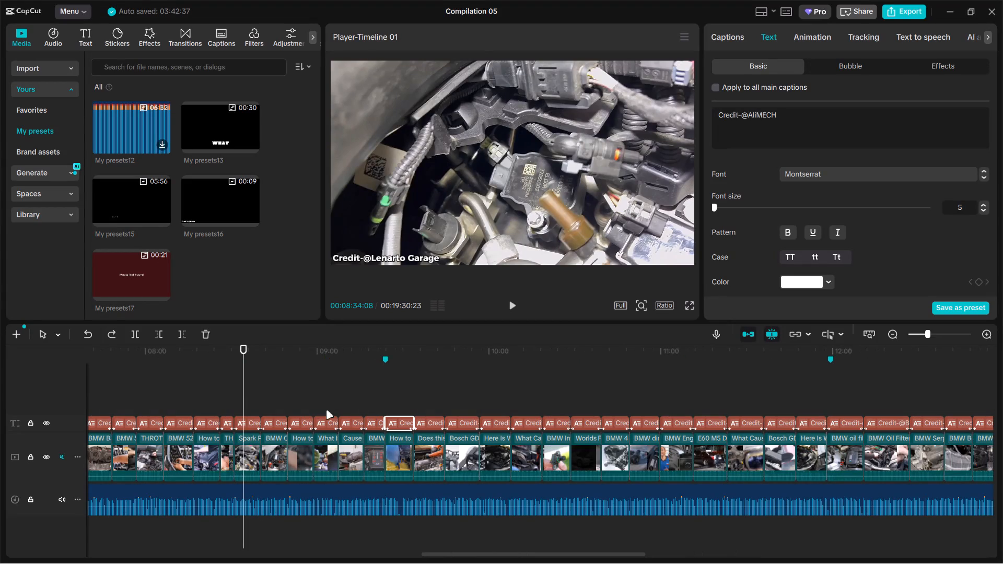
Review the placement of the credit captions from about 8:34 to 13:06.
{"action": "left_click_drag", "start_coordinate": [241, 392], "coordinate": [317, 386]}
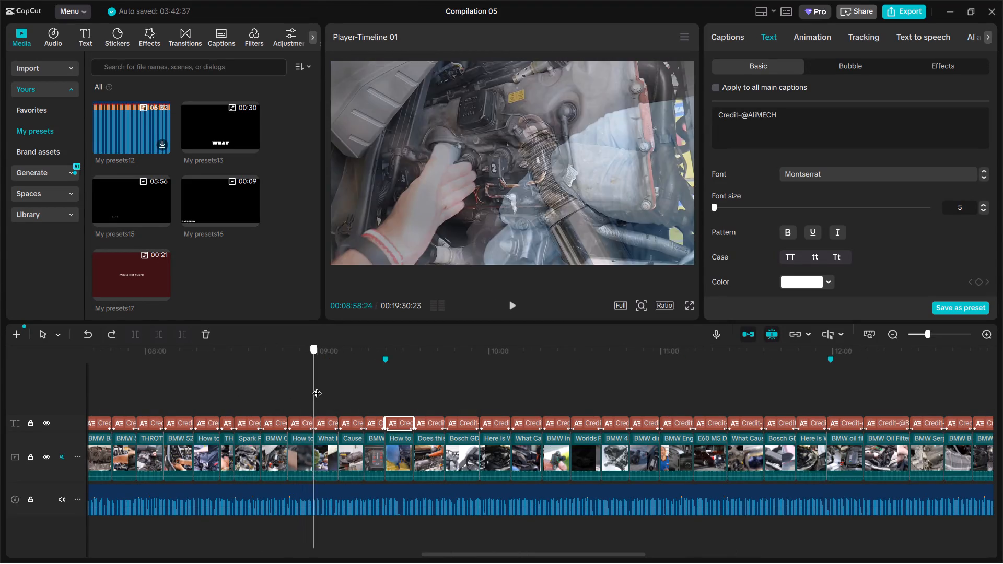
{"action": "left_click_drag", "start_coordinate": [317, 386], "coordinate": [405, 370]}
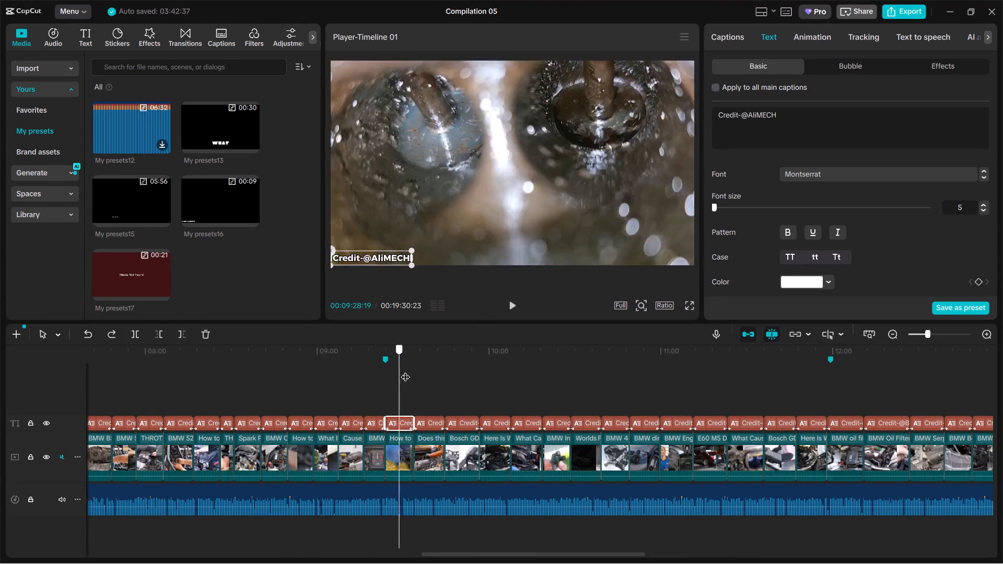
{"action": "left_click_drag", "start_coordinate": [405, 370], "coordinate": [543, 359]}
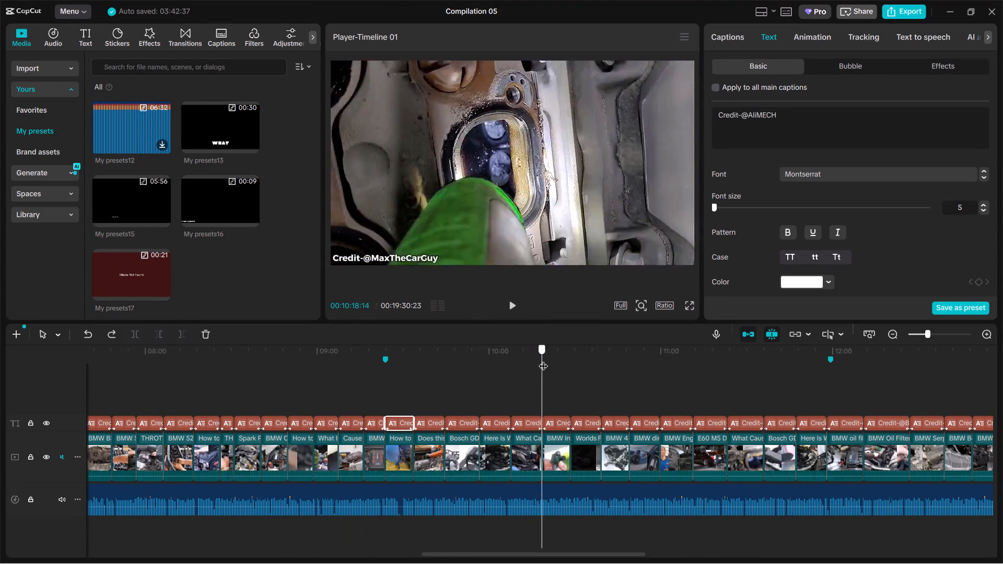
{"action": "left_click_drag", "start_coordinate": [543, 359], "coordinate": [701, 348]}
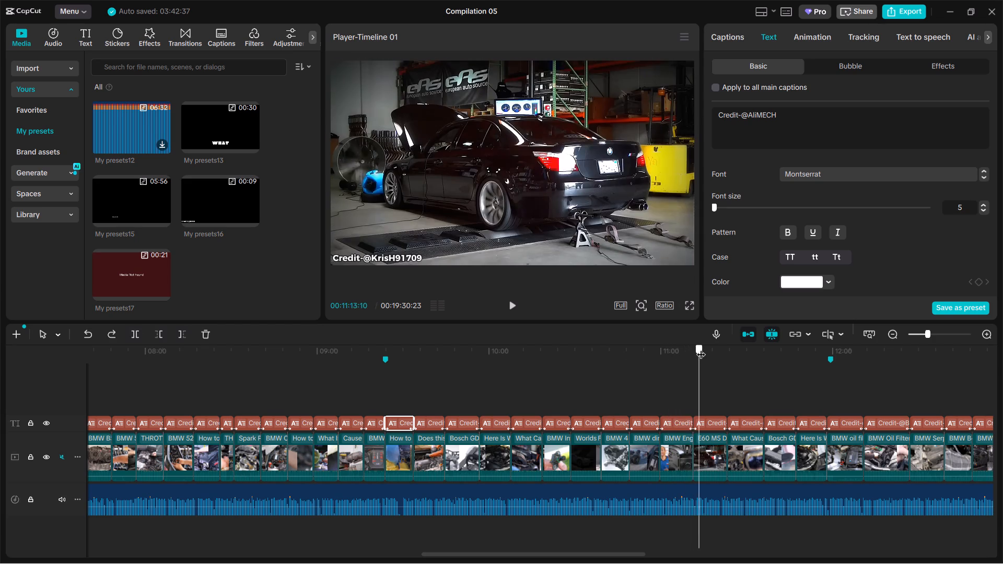
{"action": "left_click_drag", "start_coordinate": [701, 348], "coordinate": [702, 347]}
{"action": "left_click_drag", "start_coordinate": [631, 383], "coordinate": [563, 398]}
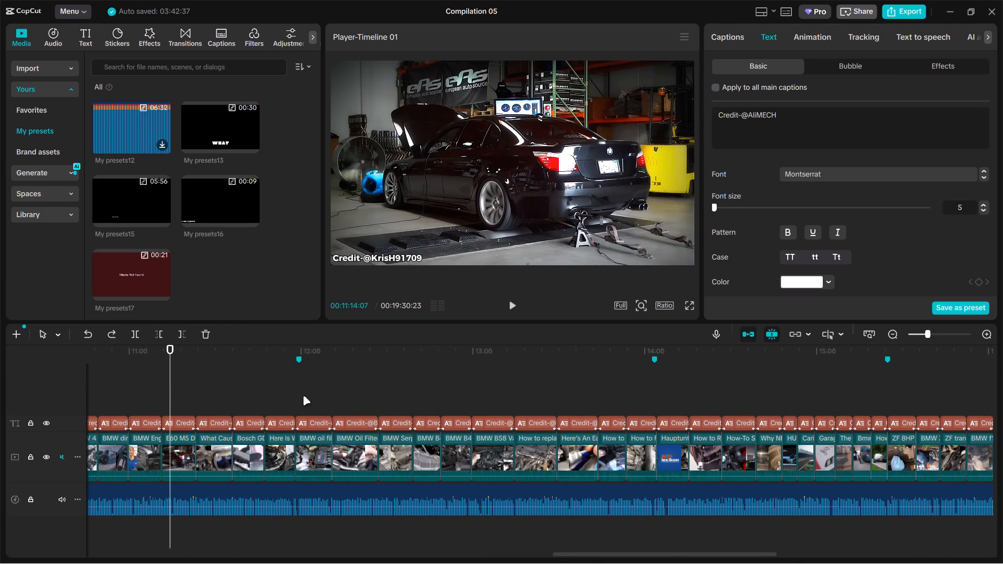
{"action": "left_click_drag", "start_coordinate": [169, 391], "coordinate": [249, 375]}
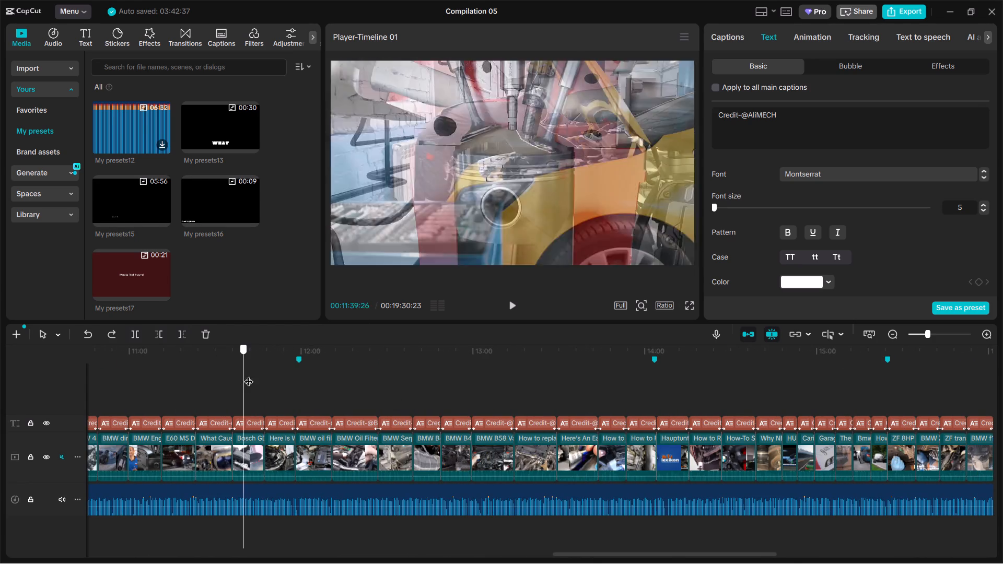
{"action": "left_click_drag", "start_coordinate": [249, 375], "coordinate": [389, 355]}
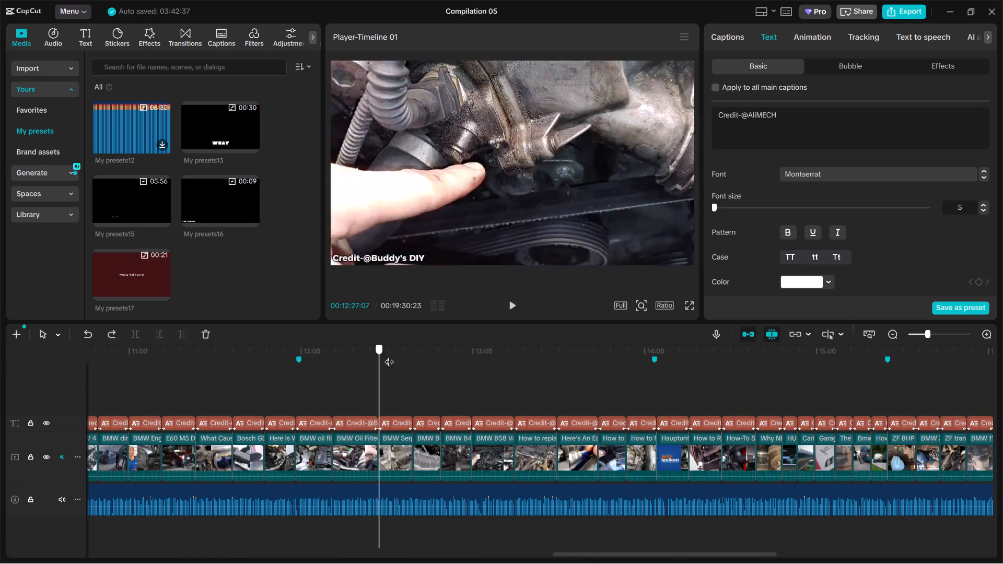
{"action": "left_click_drag", "start_coordinate": [389, 355], "coordinate": [488, 356]}
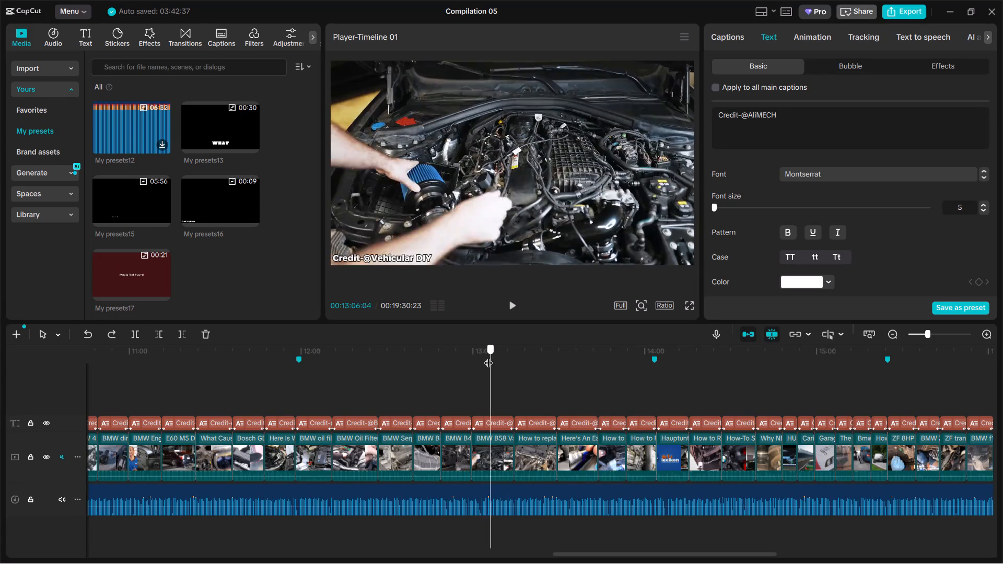
Scale the "BMW B4" video clip near 12:56 to 136% and shift it horizontally to X position -310.
{"action": "left_click_drag", "start_coordinate": [488, 356], "coordinate": [463, 356]}
{"action": "left_click", "coordinate": [459, 154]}
{"action": "left_click_drag", "start_coordinate": [761, 132], "coordinate": [767, 132]}
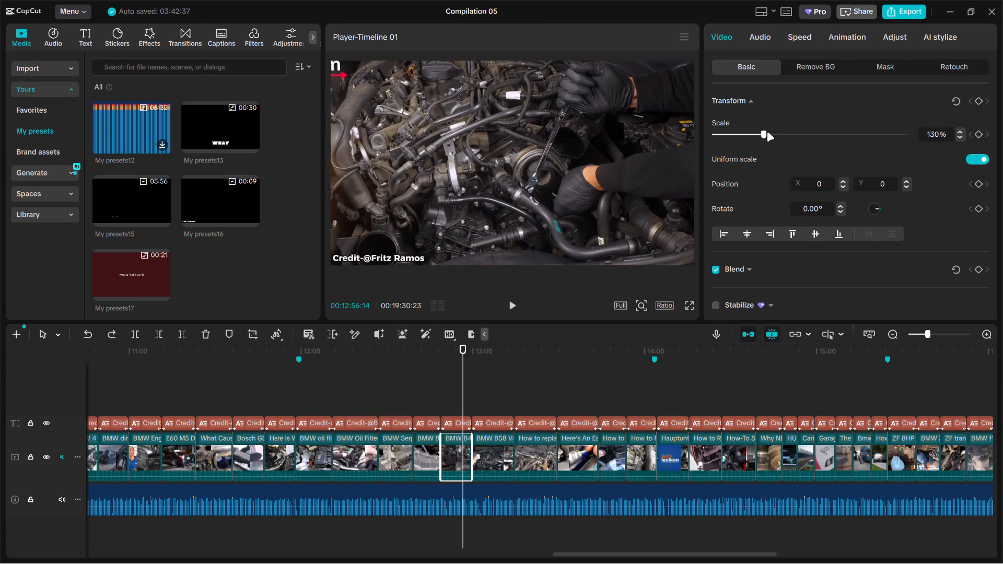
{"action": "left_click_drag", "start_coordinate": [767, 132], "coordinate": [768, 131]}
{"action": "left_click_drag", "start_coordinate": [640, 154], "coordinate": [611, 155]}
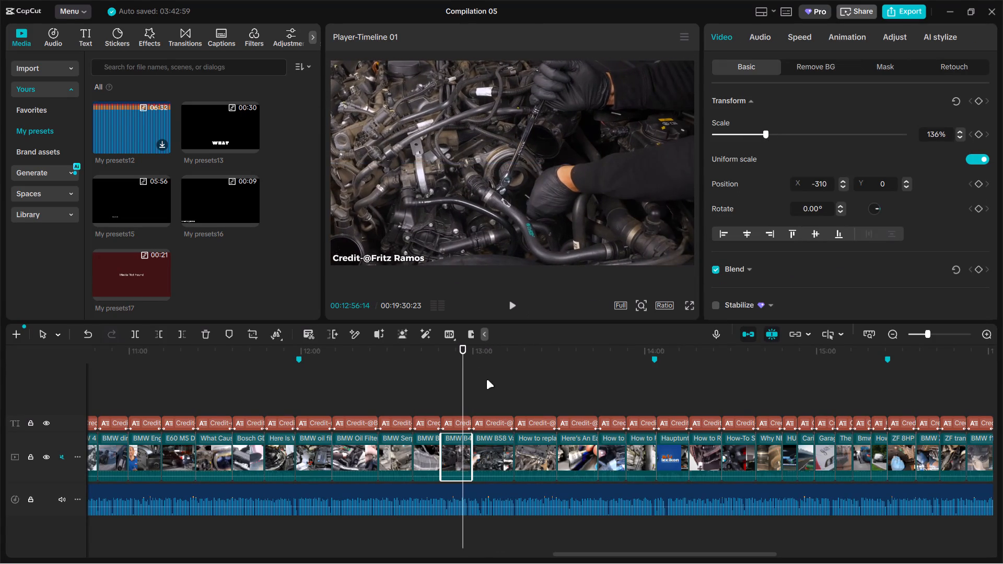
Review the placement of the credit captions and clip framing from about 12:56 to the end of the timeline at 19:30.
{"action": "left_click_drag", "start_coordinate": [464, 392], "coordinate": [564, 383]}
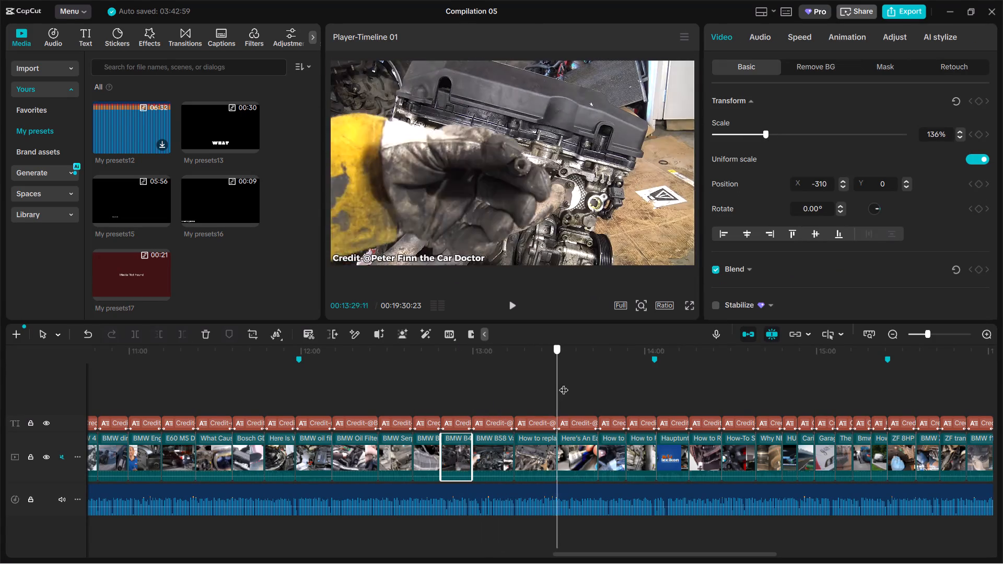
{"action": "left_click_drag", "start_coordinate": [564, 383], "coordinate": [703, 371]}
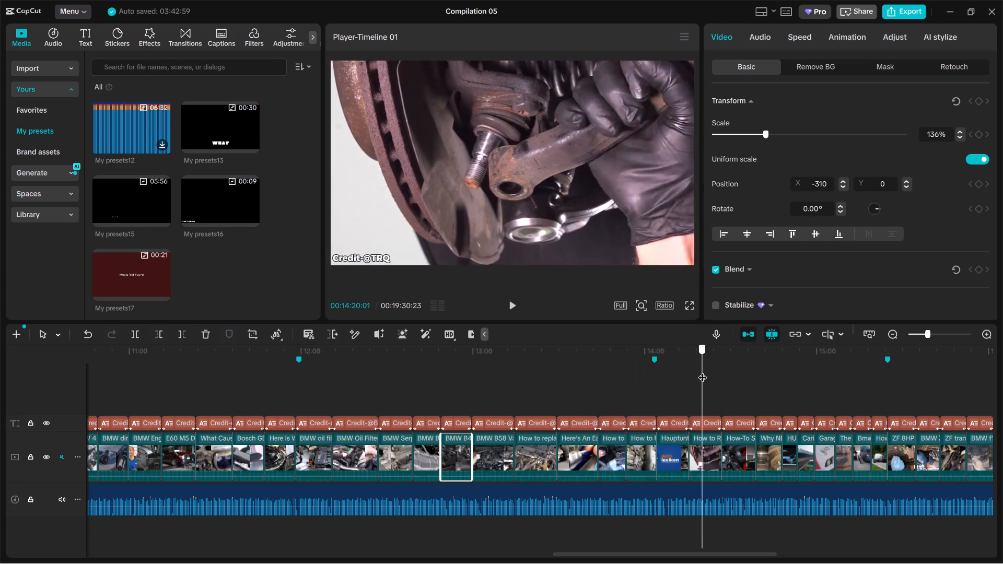
{"action": "left_click_drag", "start_coordinate": [703, 371], "coordinate": [742, 368]}
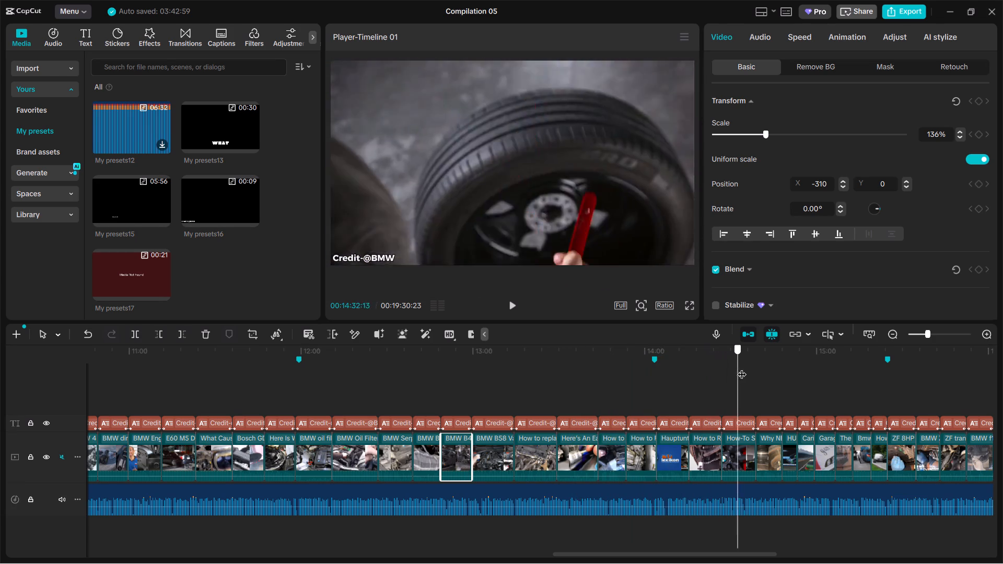
{"action": "left_click_drag", "start_coordinate": [742, 368], "coordinate": [882, 350]}
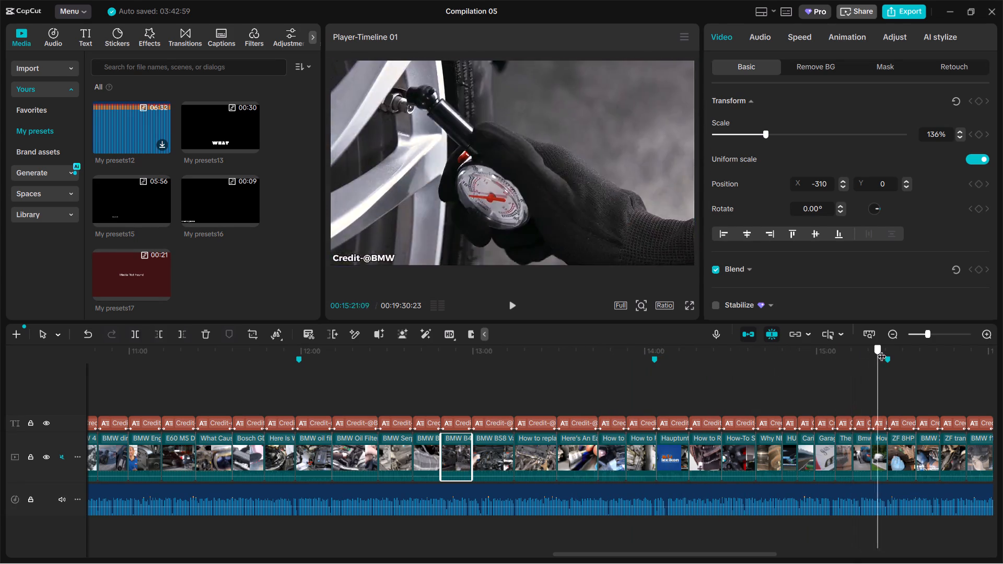
{"action": "left_click_drag", "start_coordinate": [882, 350], "coordinate": [893, 349]}
{"action": "left_click_drag", "start_coordinate": [788, 403], "coordinate": [723, 417]}
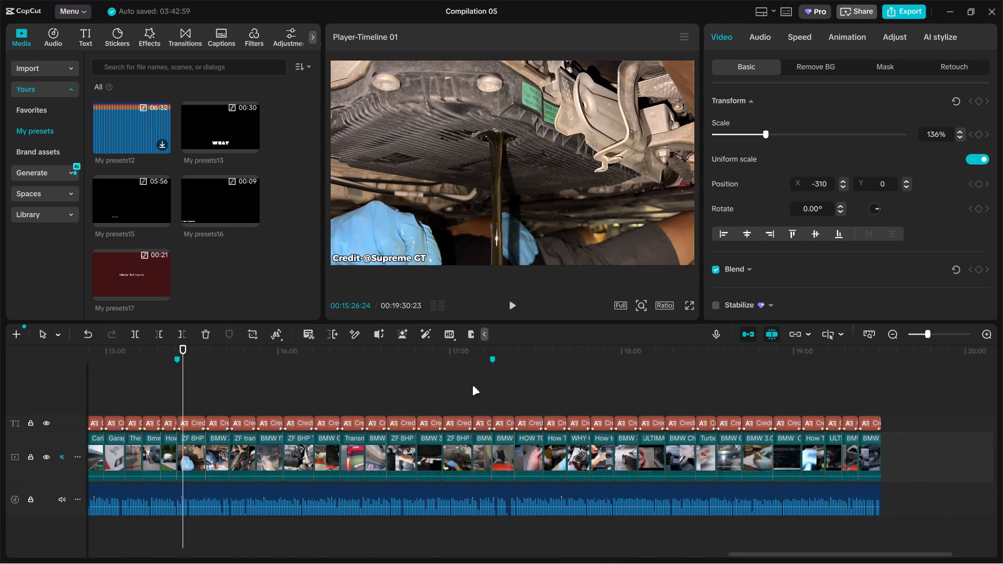
{"action": "left_click_drag", "start_coordinate": [180, 392], "coordinate": [195, 391]}
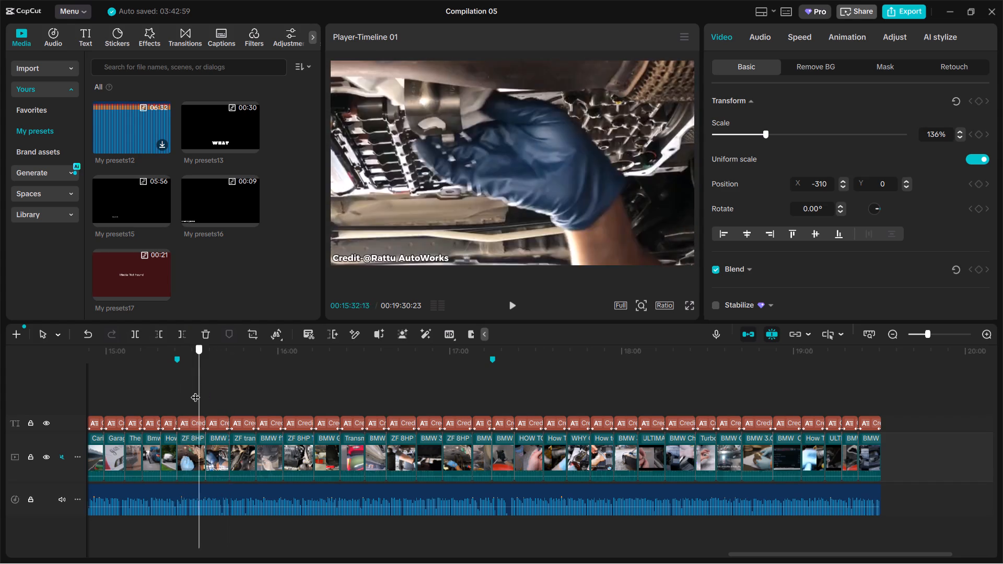
{"action": "left_click_drag", "start_coordinate": [195, 391], "coordinate": [294, 384]}
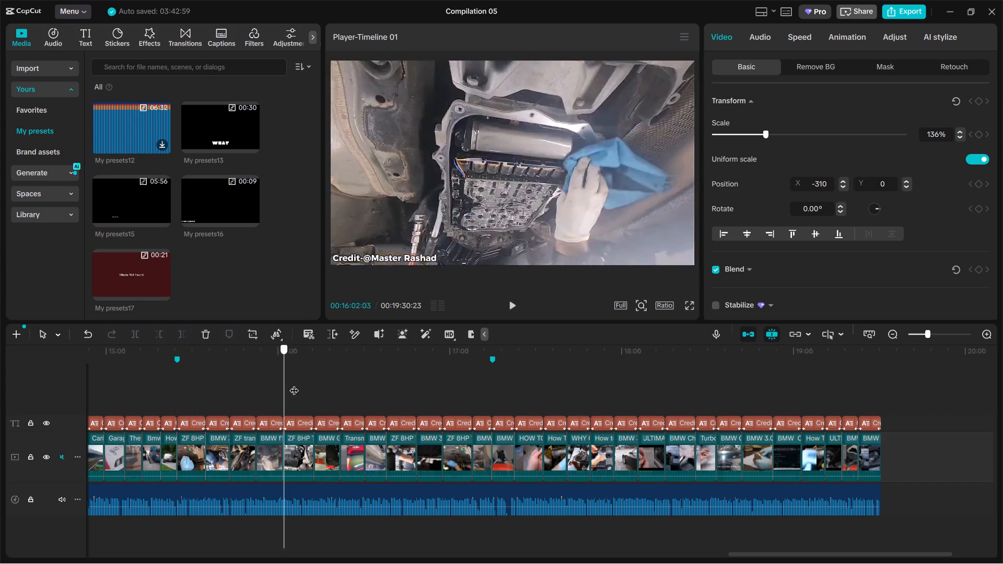
{"action": "left_click_drag", "start_coordinate": [294, 384], "coordinate": [444, 383]}
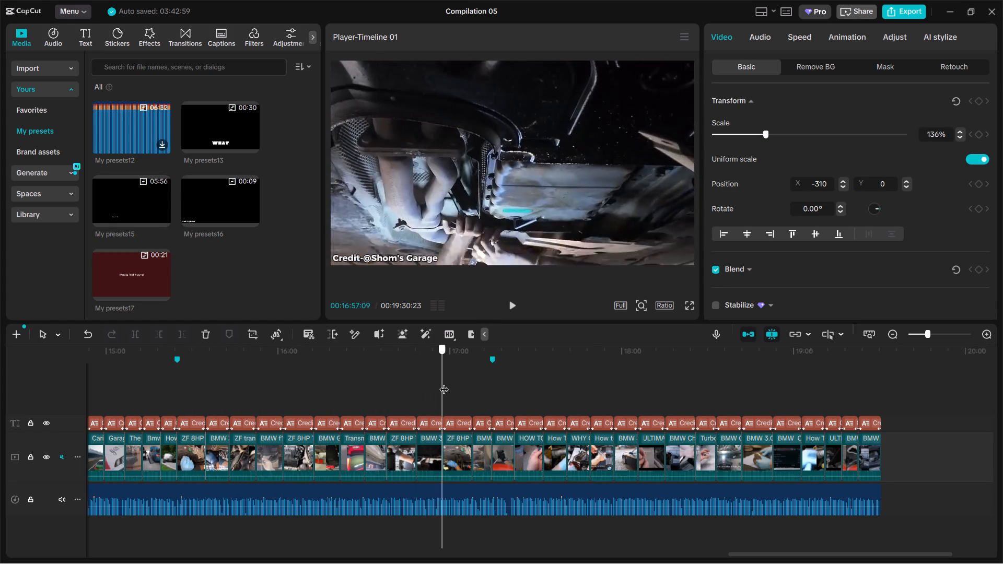
{"action": "left_click_drag", "start_coordinate": [444, 383], "coordinate": [648, 379]}
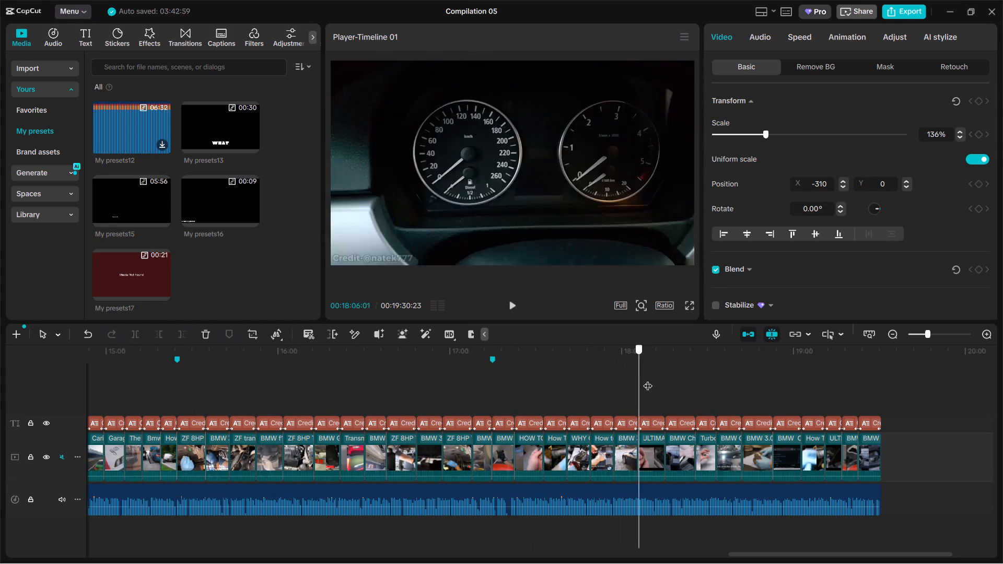
{"action": "left_click_drag", "start_coordinate": [648, 379], "coordinate": [811, 377]}
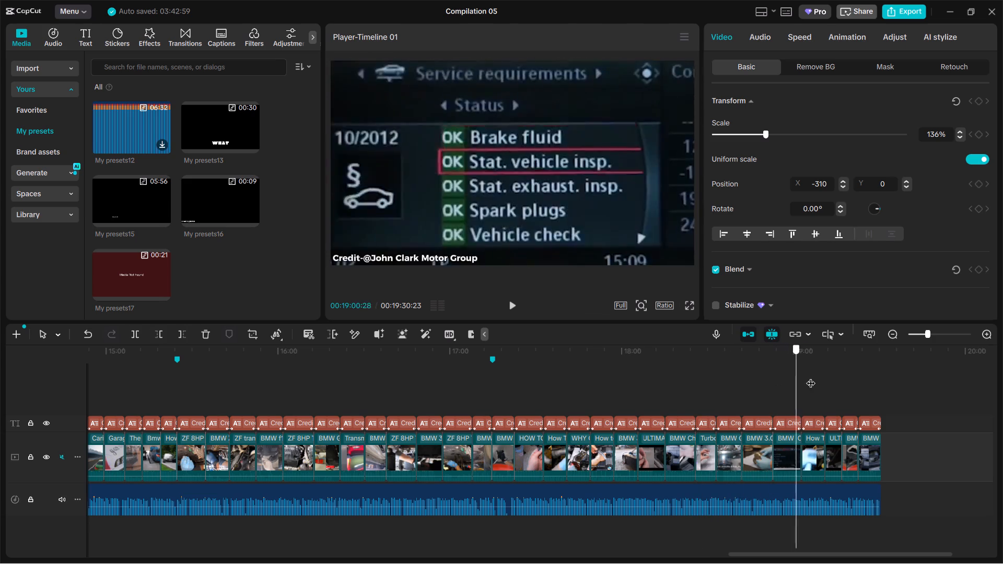
{"action": "left_click_drag", "start_coordinate": [811, 377], "coordinate": [917, 375]}
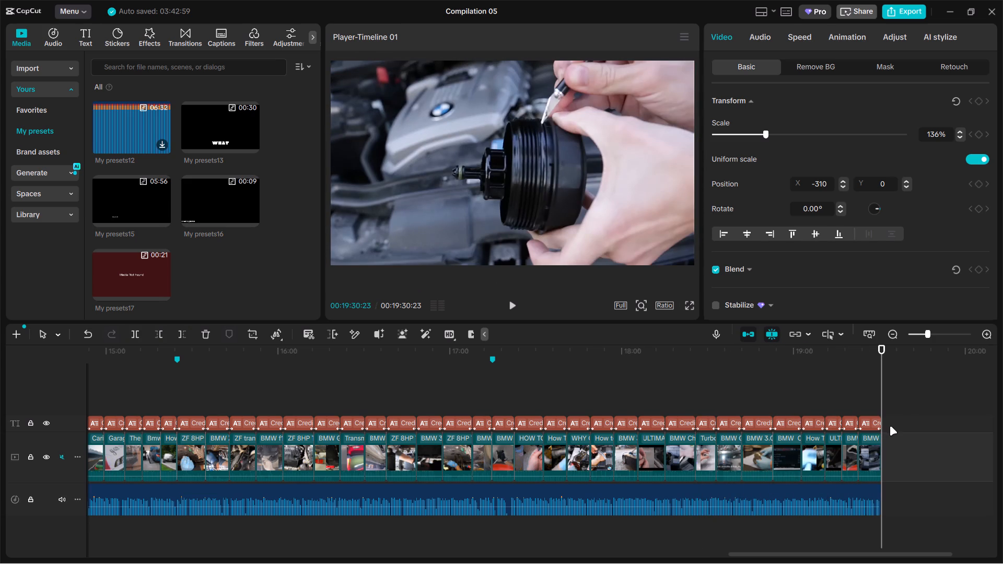
Export the finished Compilation 05 video as an mp4 at 1080P and 30fps with the H.264 codec and recommended bitrate.
{"action": "scroll", "coordinate": [889, 426], "scroll_direction": "down", "scroll_amount": 20, "text": "ctrl"}
{"action": "scroll", "coordinate": [889, 426], "scroll_direction": "down", "scroll_amount": 17, "text": "ctrl"}
{"action": "left_click", "coordinate": [691, 477]}
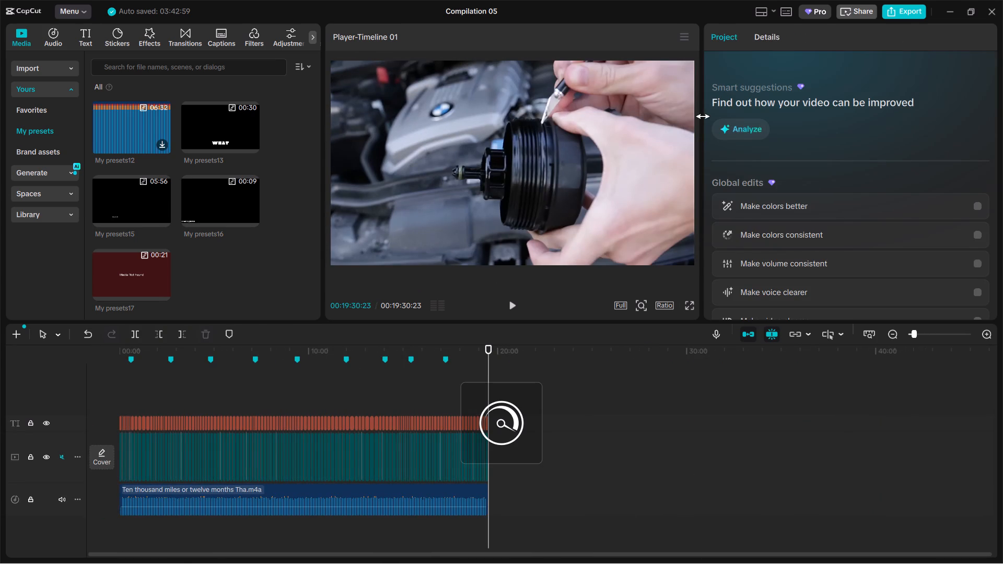
{"action": "left_click", "coordinate": [904, 15]}
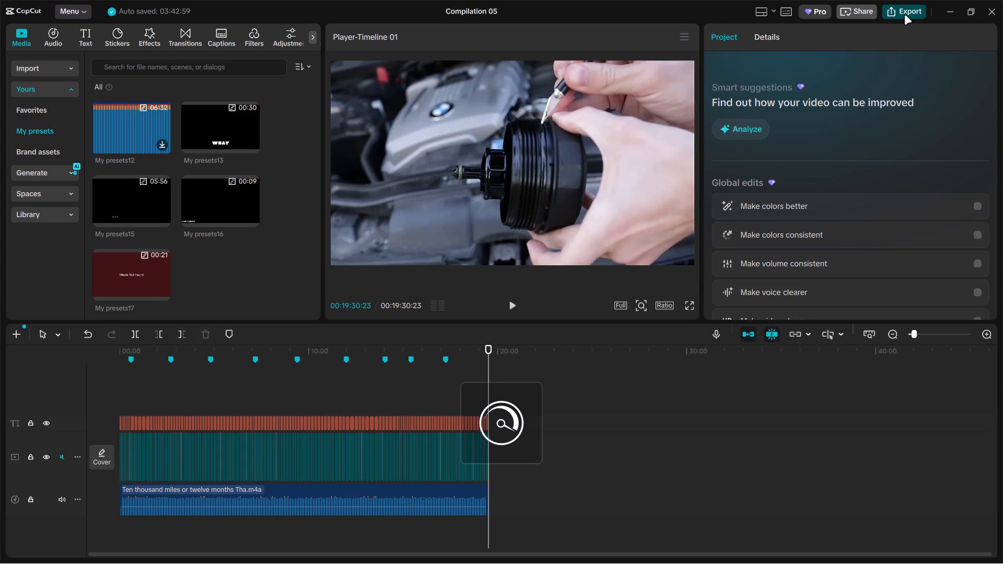
{"action": "left_click", "coordinate": [643, 480]}
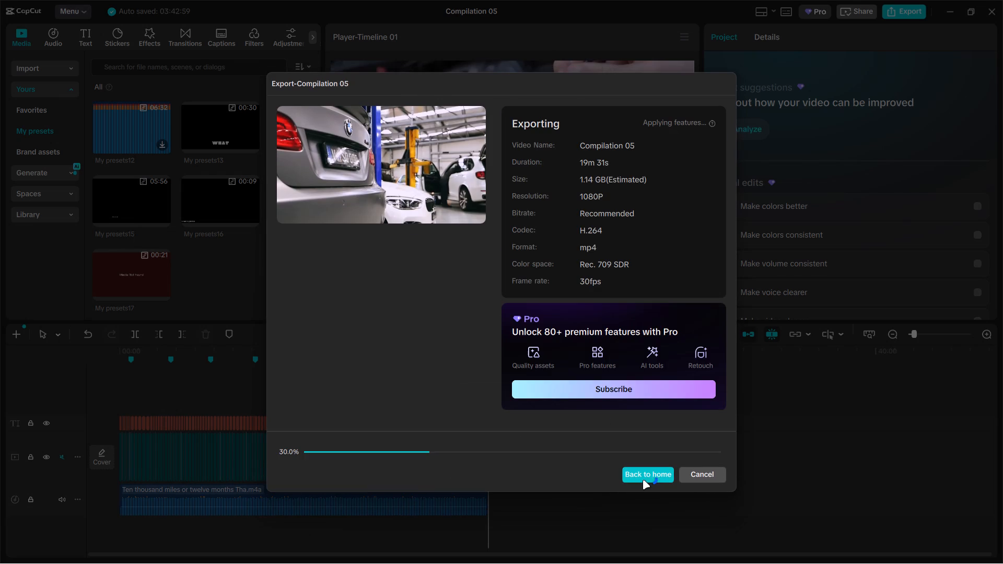
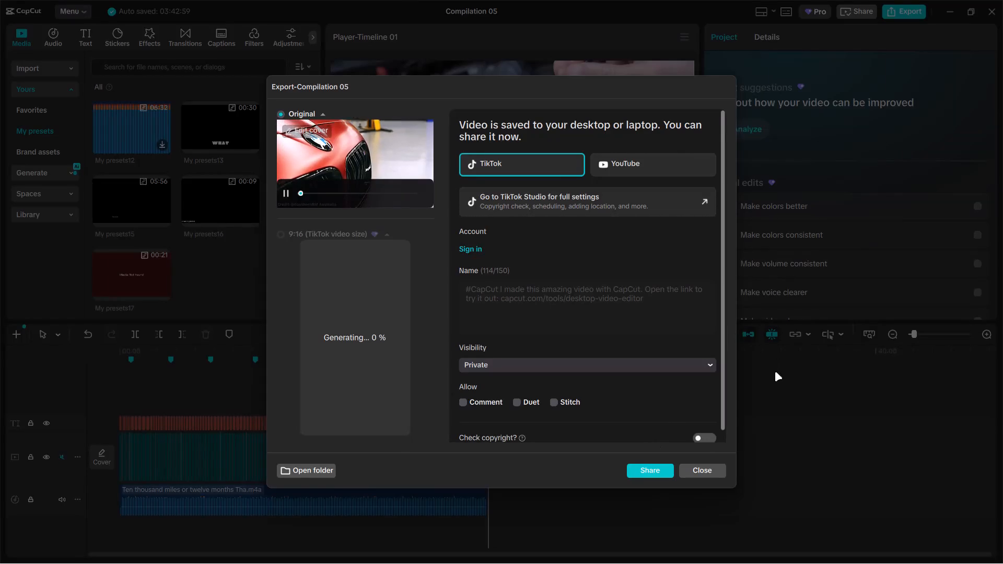
Dismiss the finished export window without sharing the video, returning to the Compilation 05 project.
{"action": "left_click", "coordinate": [707, 475]}
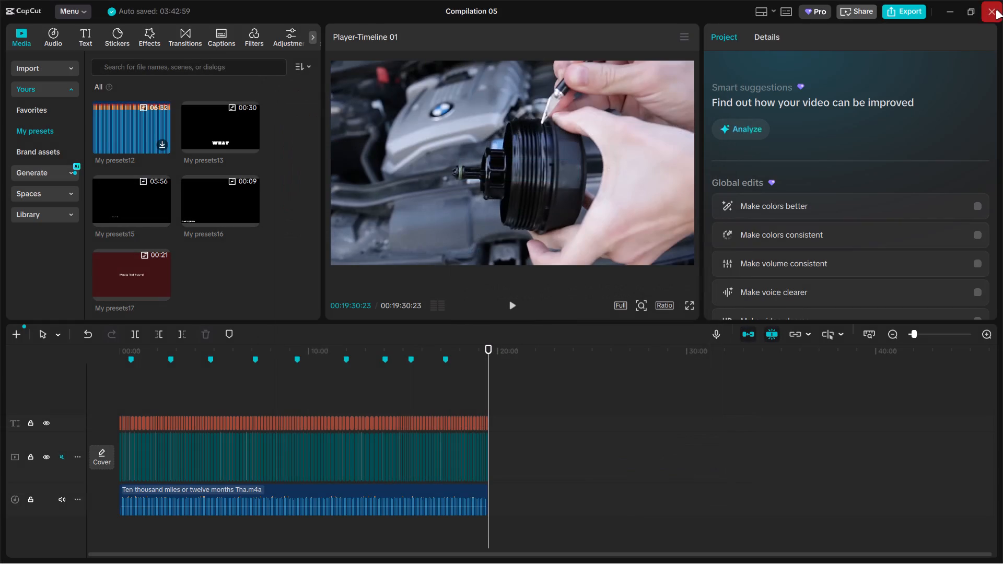